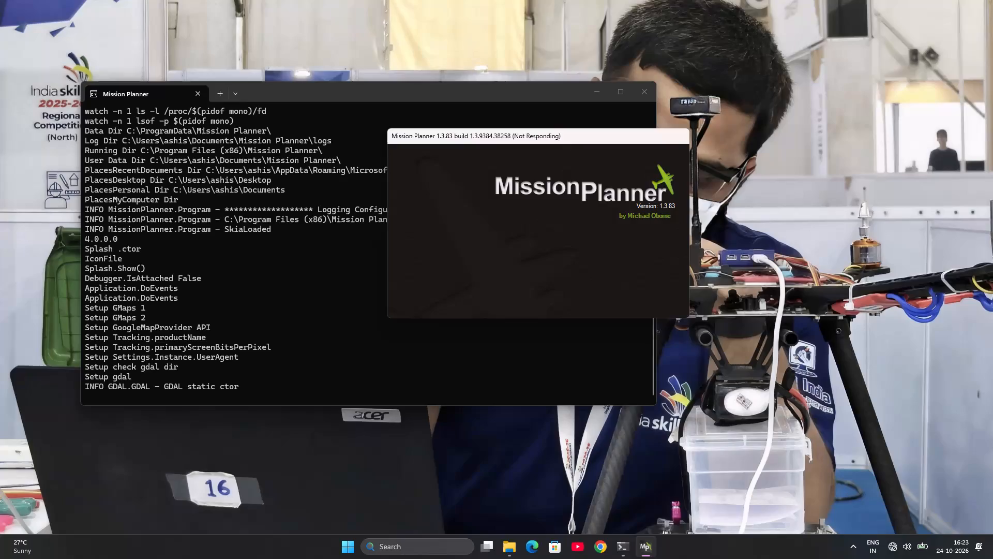
Close the unresponsive Mission Planner together with its console window, and refresh the desktop.
left_click(645, 95)
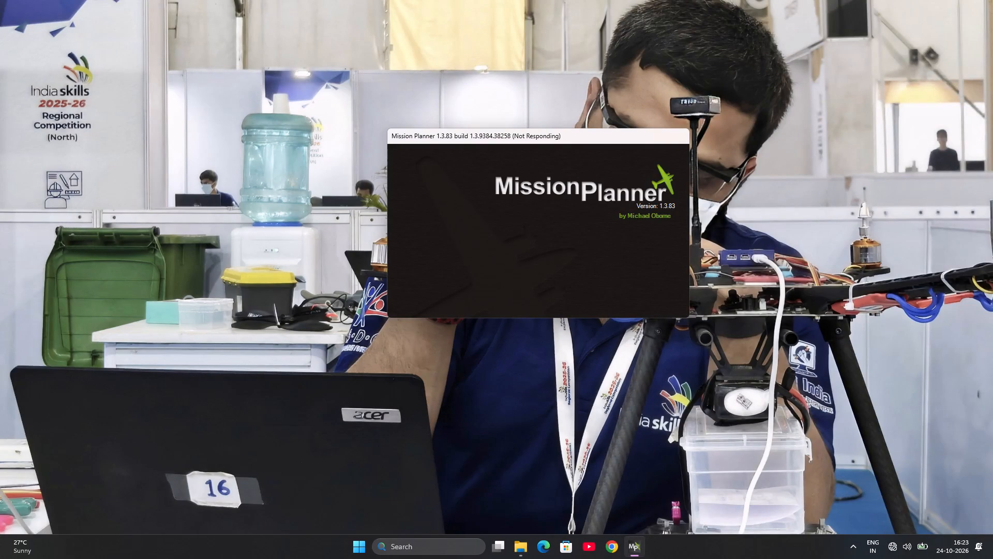
double_click(544, 210)
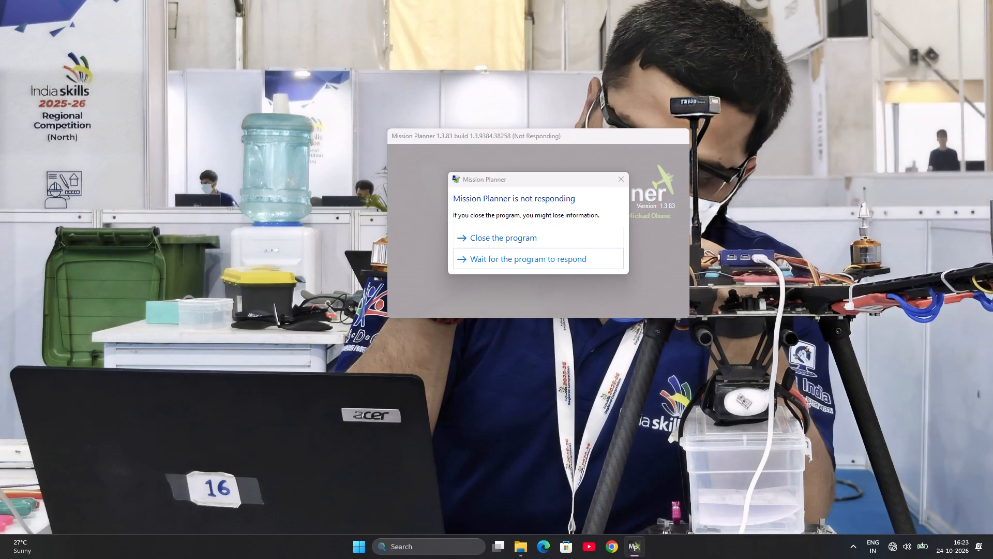
left_click(534, 237)
right_click(896, 93)
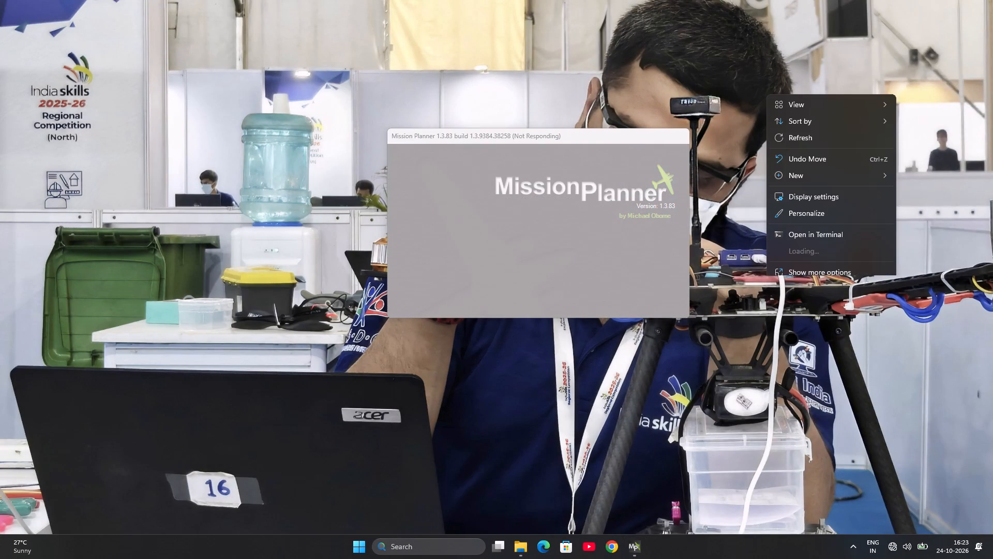
left_click(878, 137)
key("F5")
key("F5")
key("F5")
key("F5")
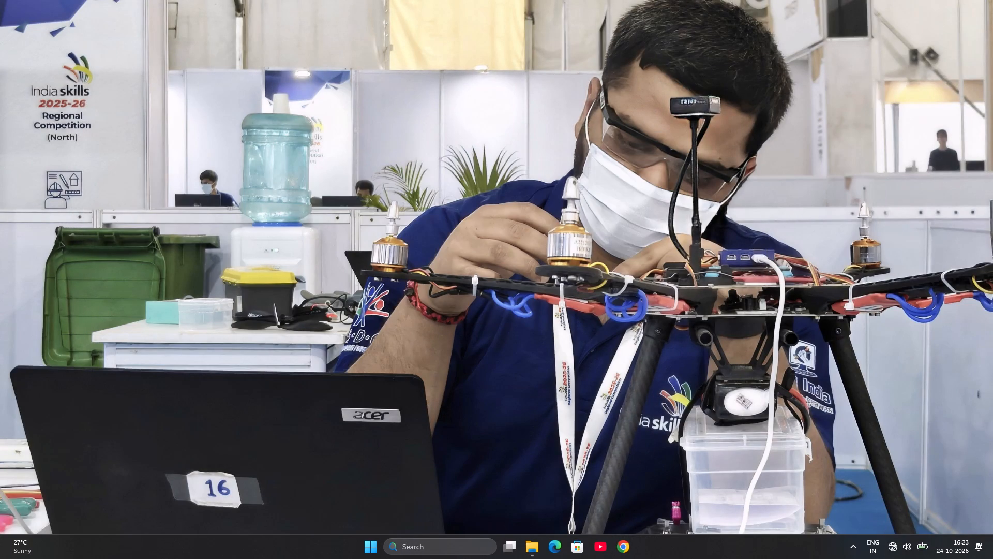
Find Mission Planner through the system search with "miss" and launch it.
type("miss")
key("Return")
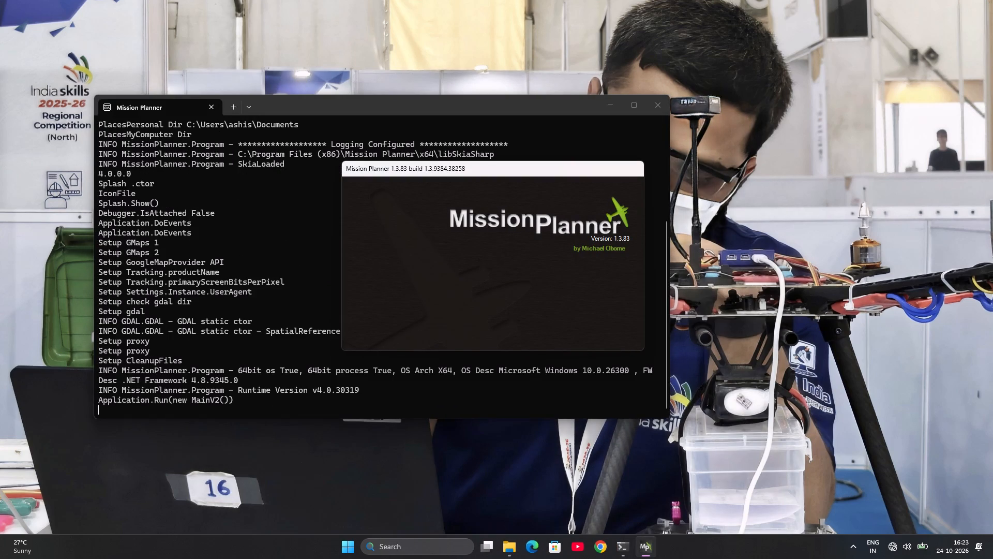
Switch to Chrome and choose a browser profile to view the Mission Planner installation page on ardupilot.org.
left_click(603, 547)
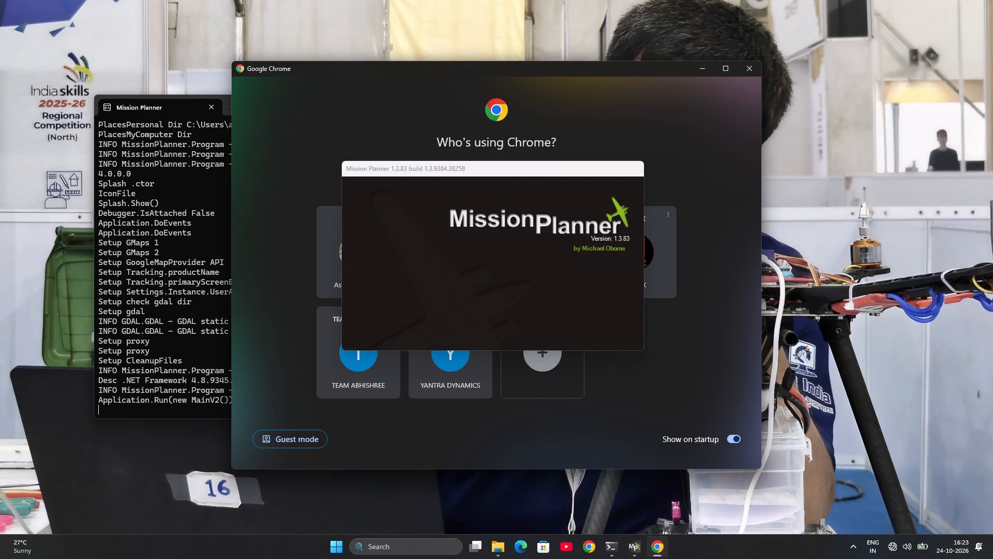
left_click(319, 283)
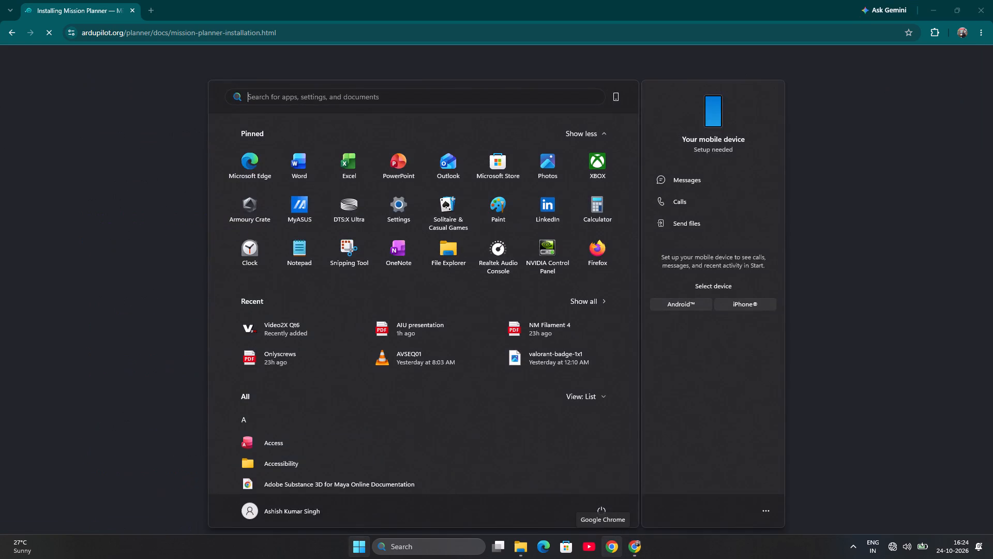
Launch Mission Planner again by searching for "miss", and bring its main window to the front.
type("miss")
key("Return")
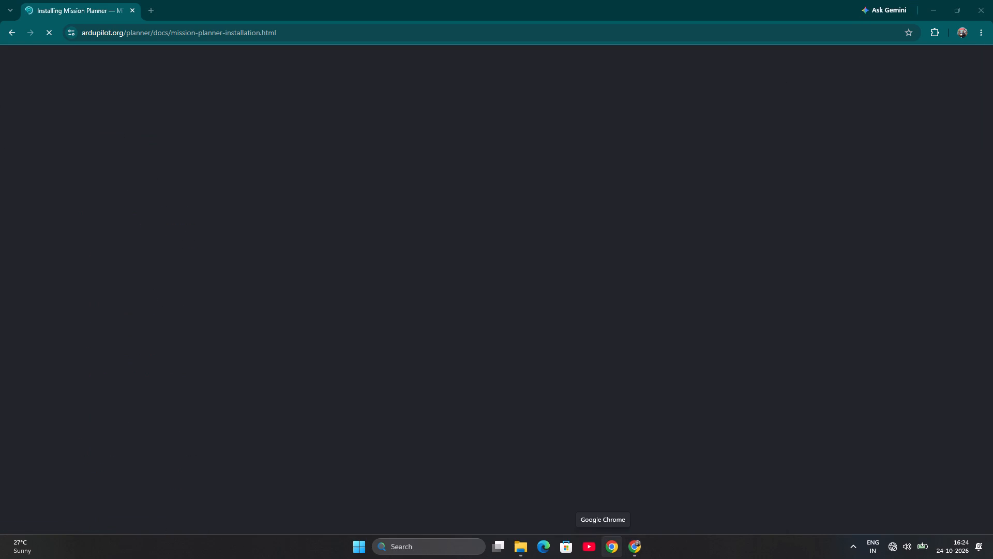
left_click(719, 348)
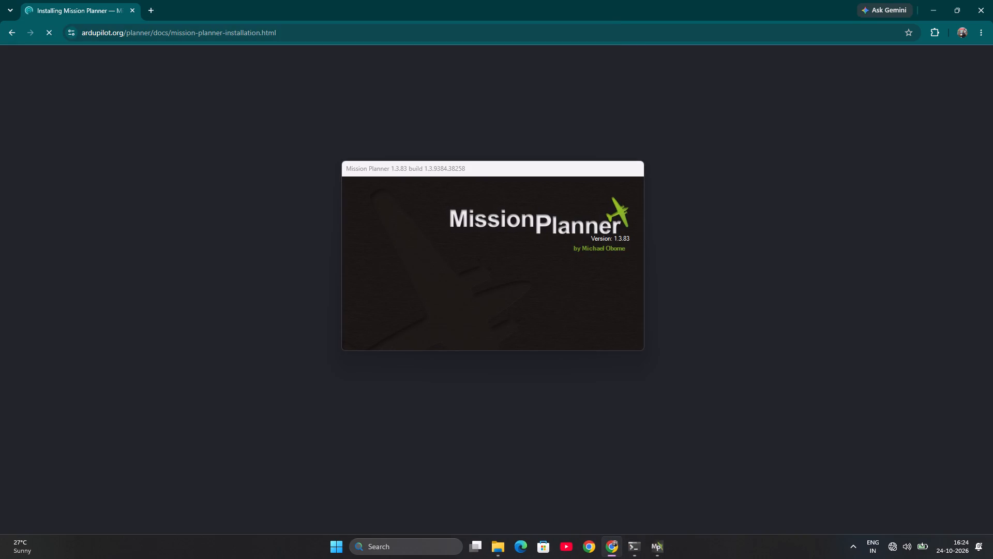
left_click(627, 554)
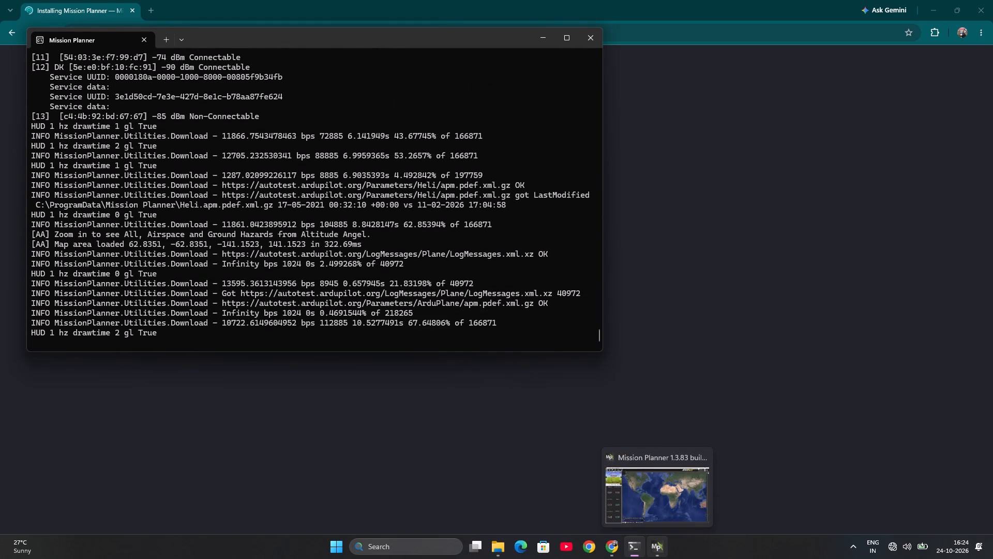
left_click(653, 536)
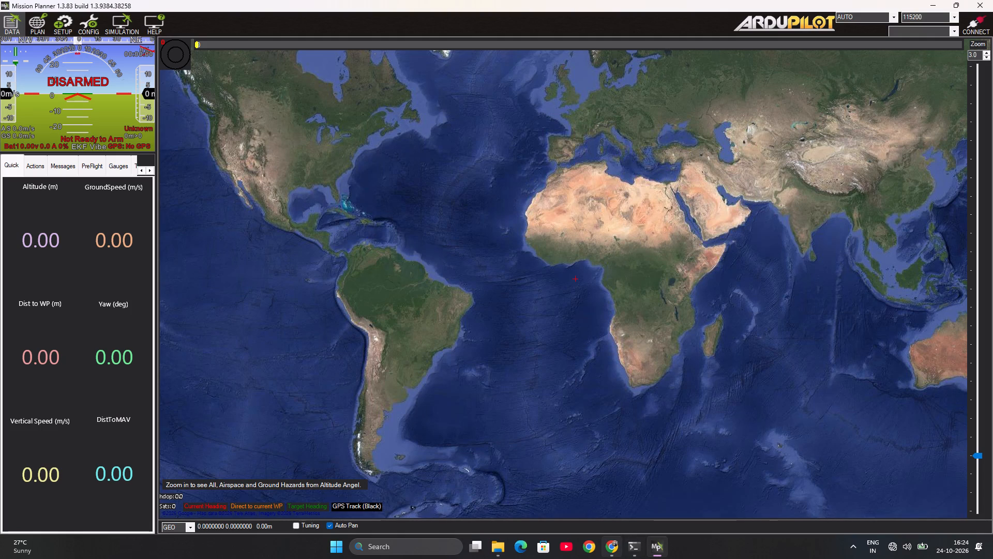
left_click(656, 453)
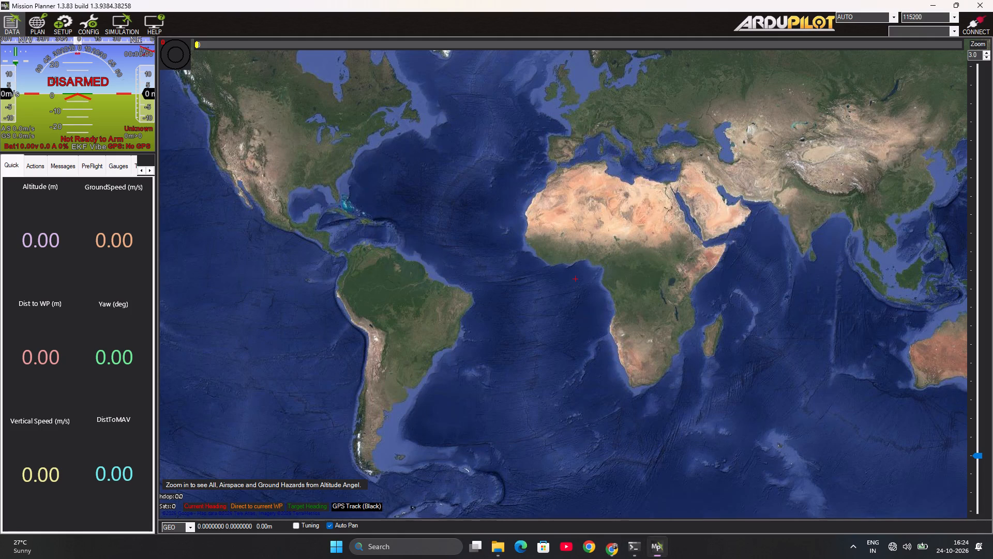
left_click(617, 551)
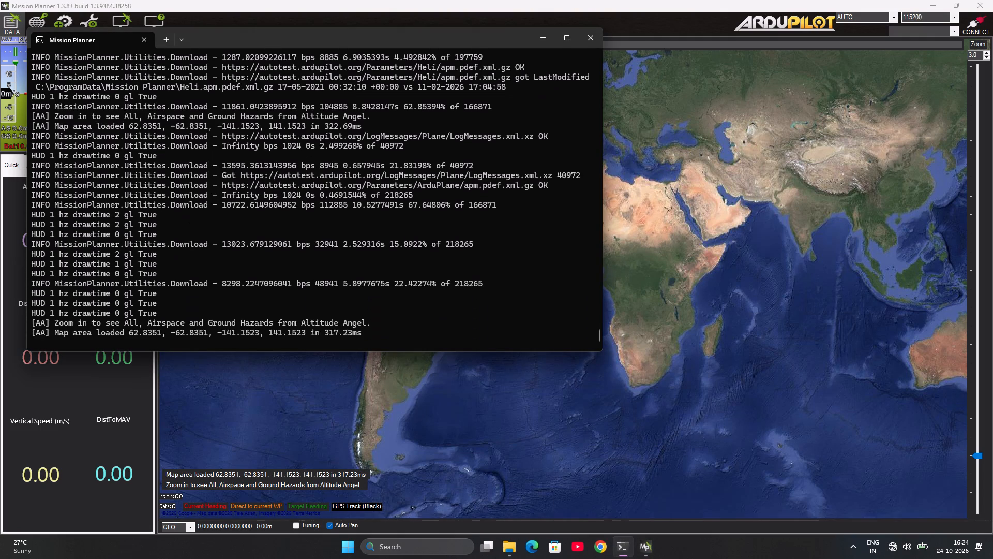
left_click(630, 436)
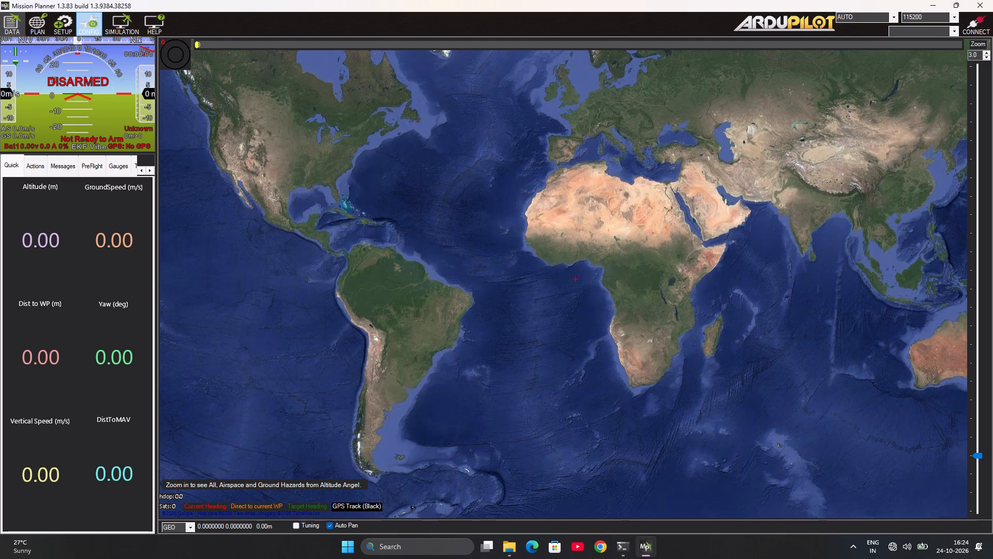
Connect to the flight controller with the port on AUTO and the baud rate at 115200.
left_click(977, 31)
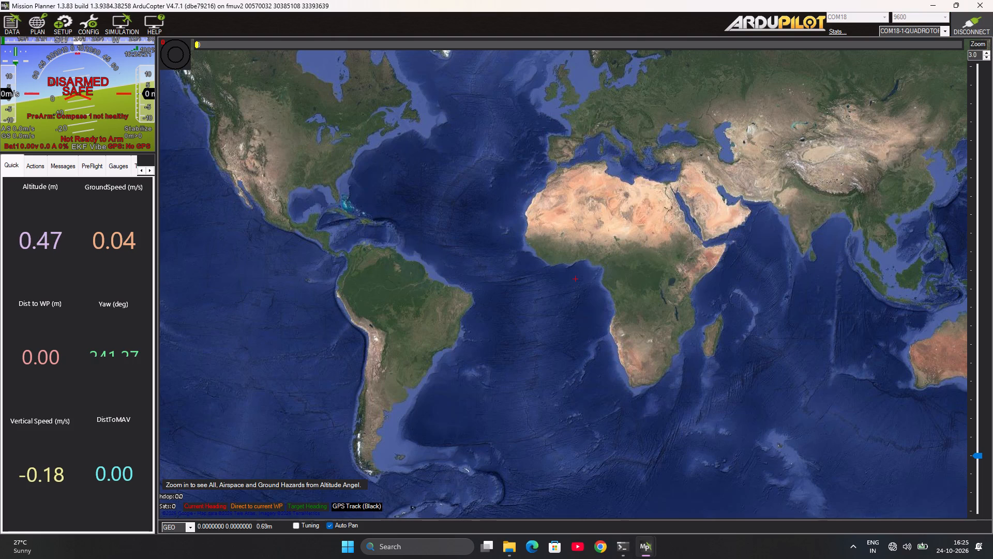
Open the Accel Calibration page among the mandatory hardware settings in Setup.
left_click(53, 29)
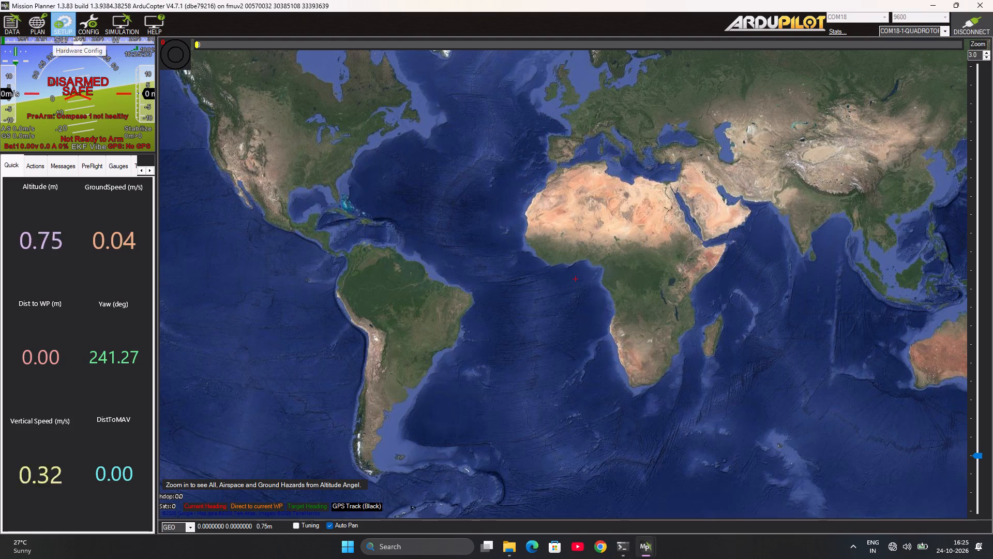
left_click(50, 63)
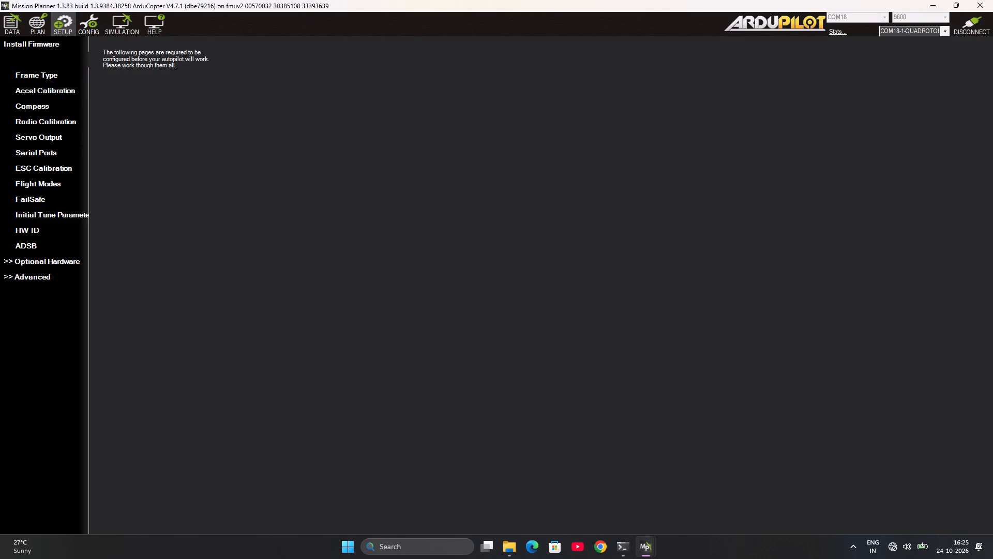
left_click(57, 88)
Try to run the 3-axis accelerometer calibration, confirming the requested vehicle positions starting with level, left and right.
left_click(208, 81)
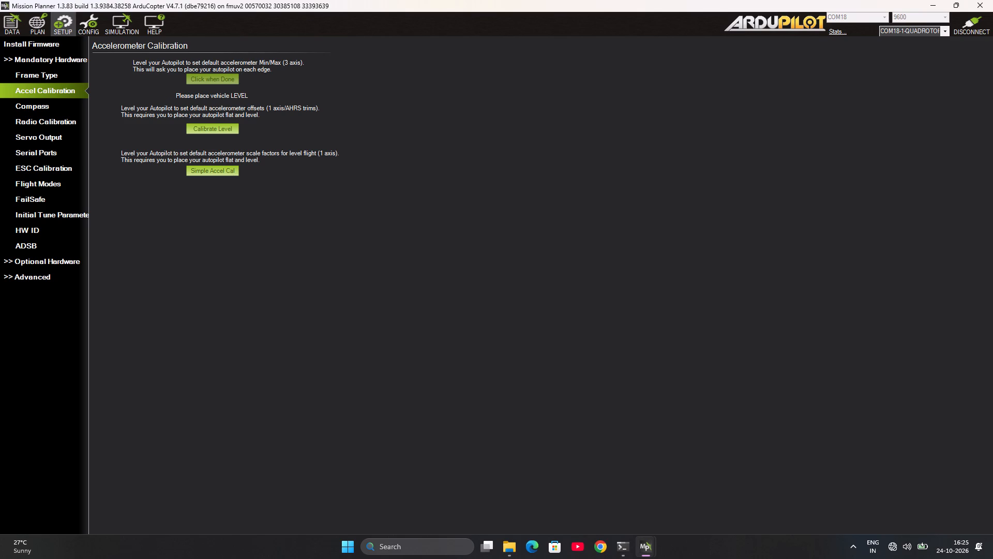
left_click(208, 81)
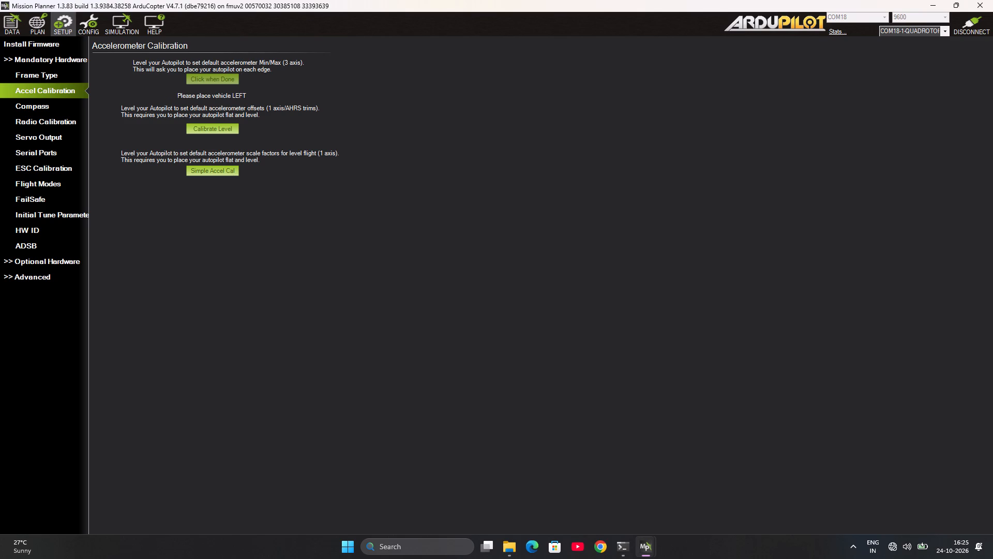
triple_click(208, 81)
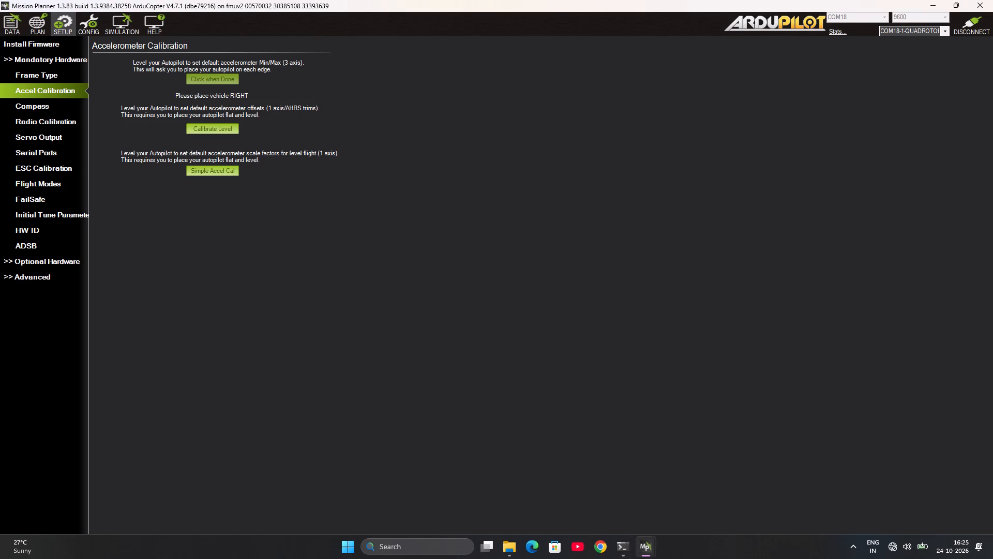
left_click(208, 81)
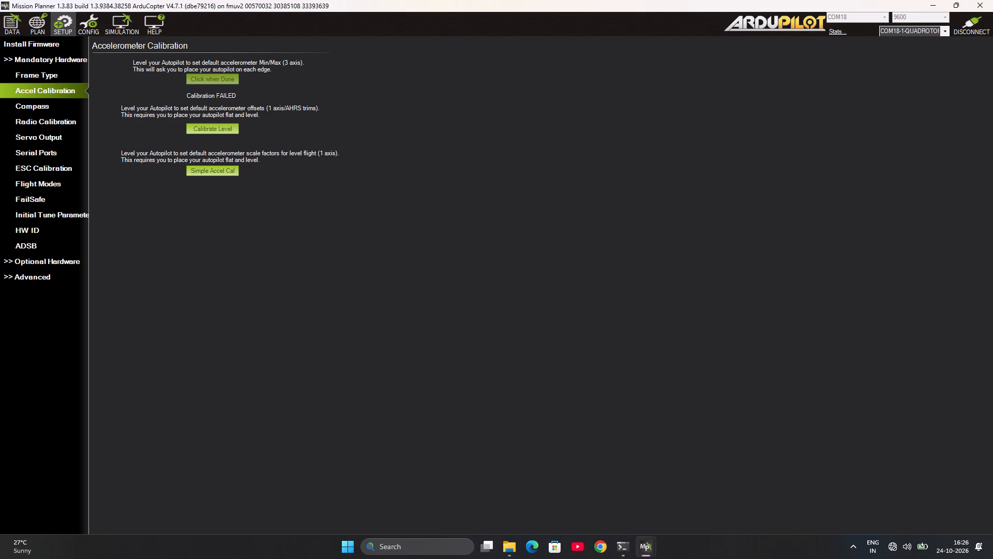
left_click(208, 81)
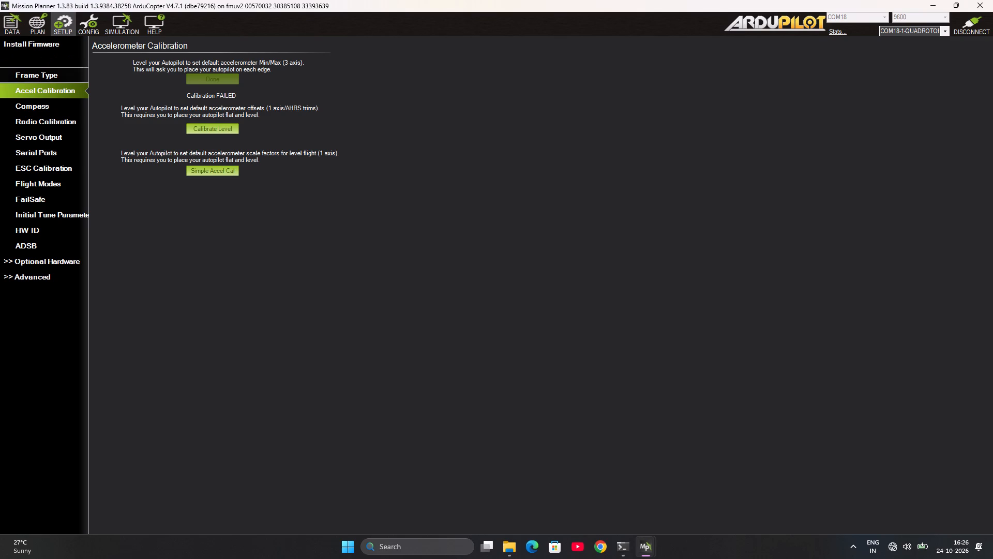
Restart the 3-axis accelerometer calibration and confirm the vehicle level, left, right, nose down, nose up and on its back.
left_click(8, 79)
left_click(8, 91)
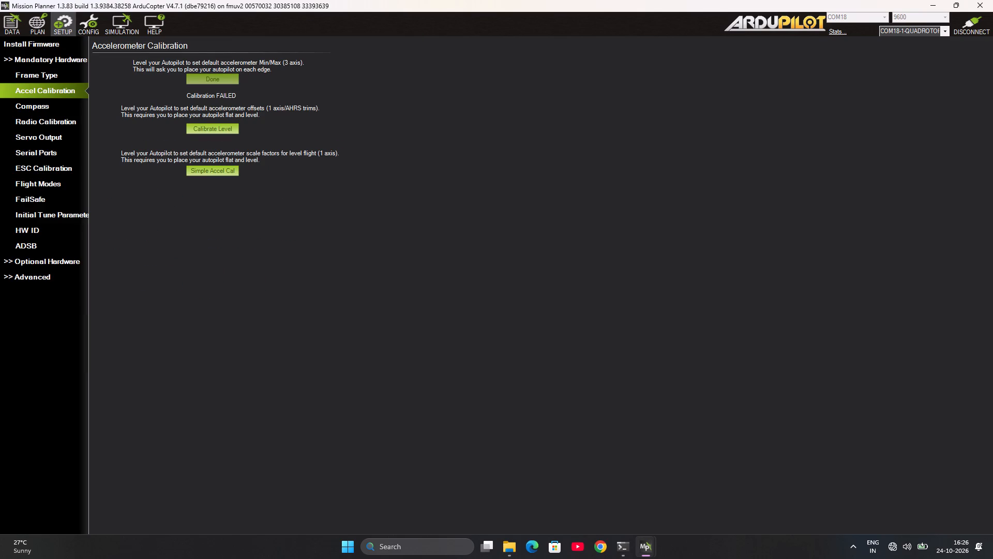
left_click(207, 78)
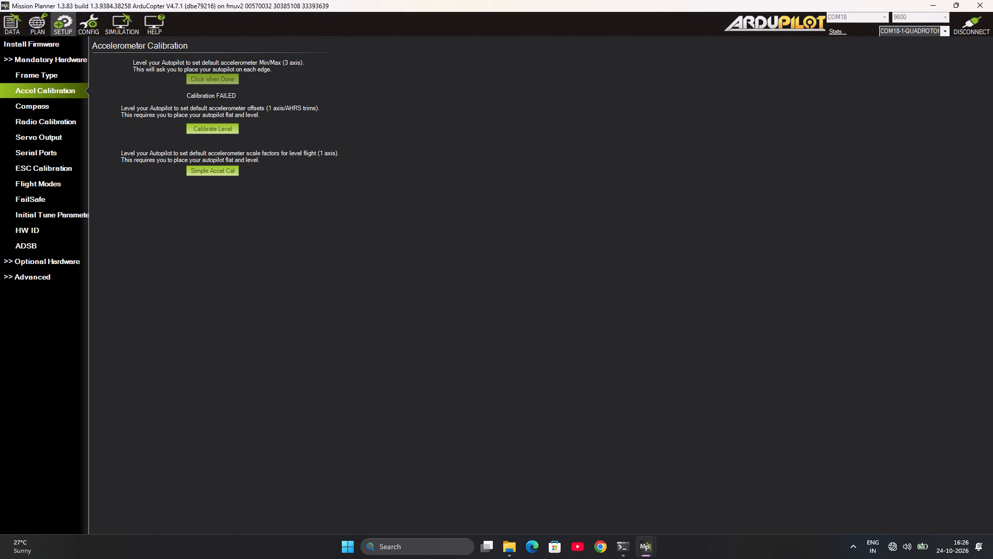
left_click(207, 78)
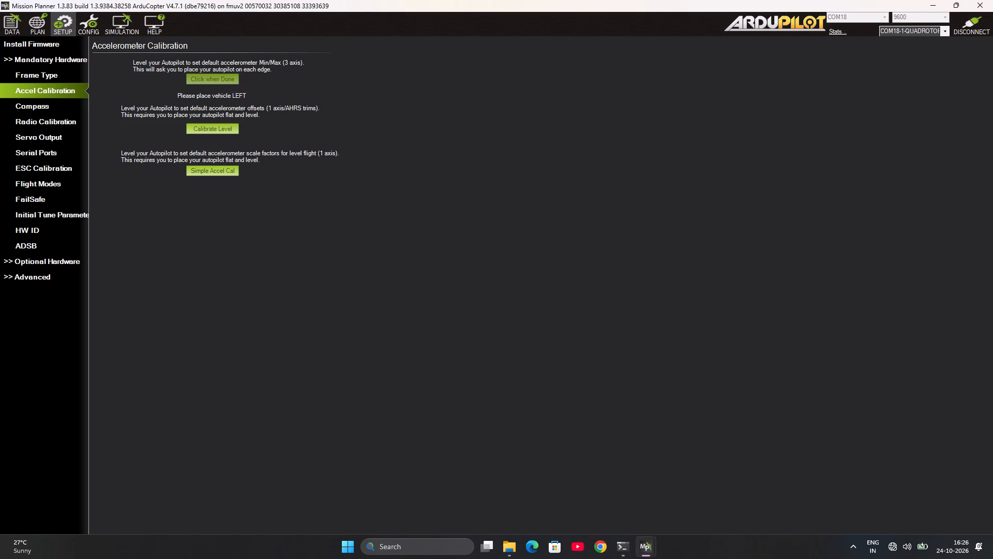
left_click(207, 78)
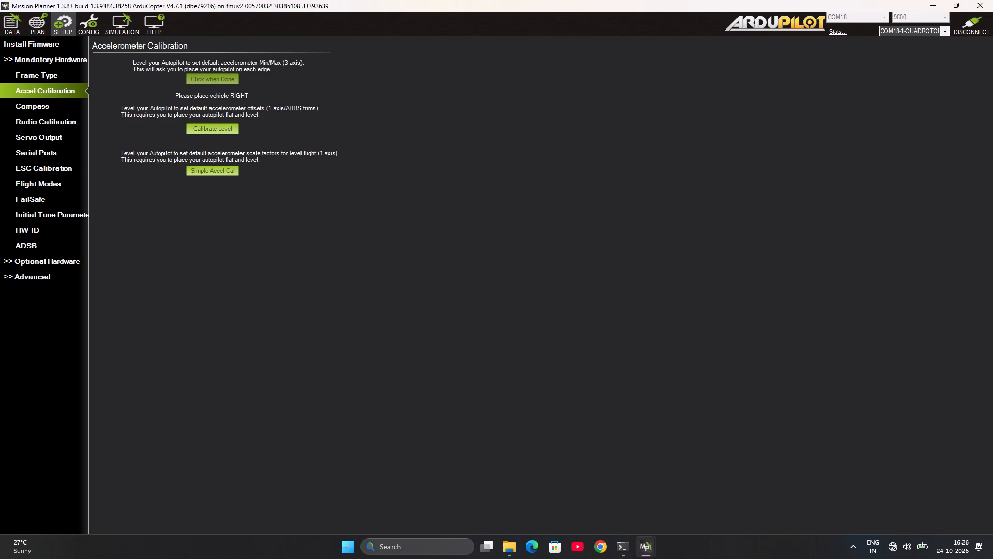
left_click(207, 78)
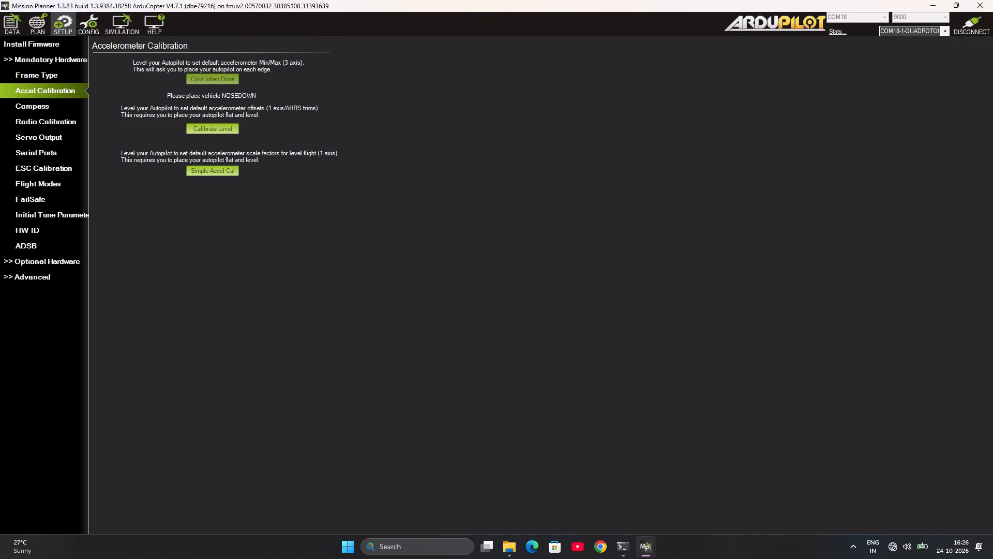
left_click(207, 78)
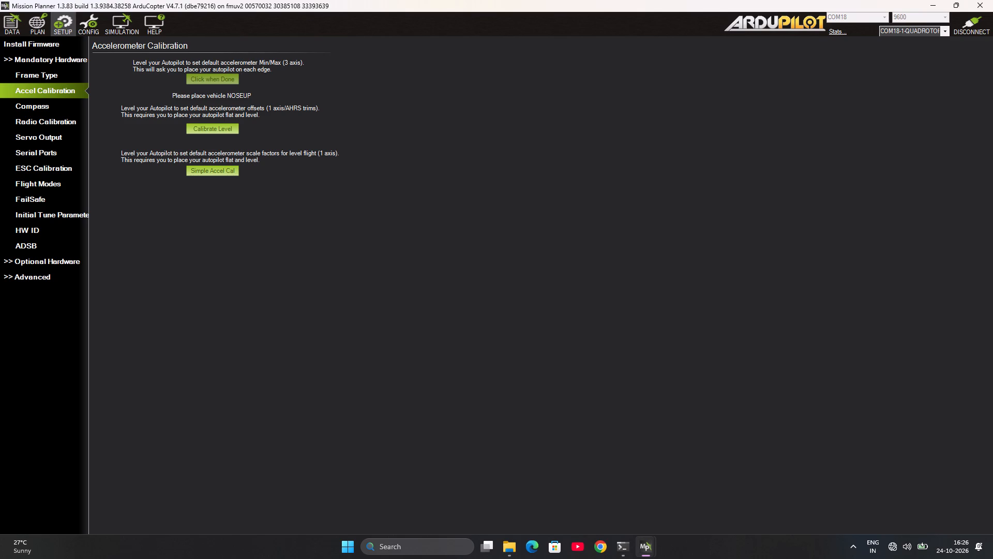
left_click(207, 78)
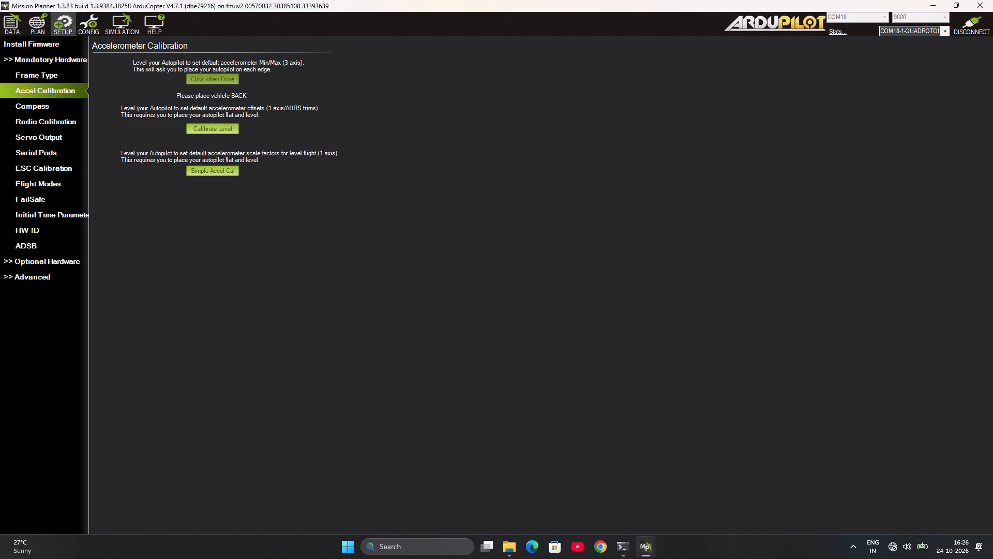
left_click(207, 78)
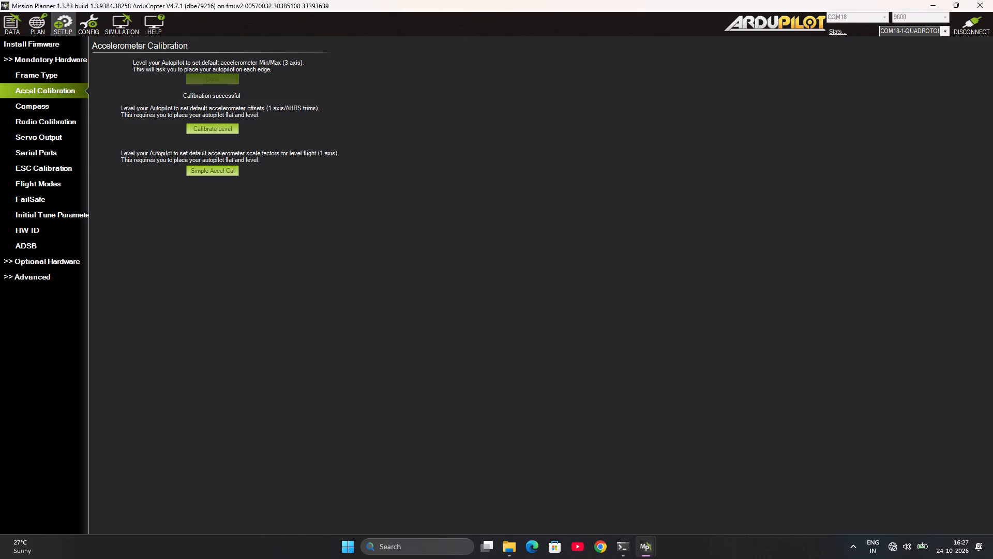
Run the Simple Accel Cal to set the one-axis scale factors for level flight.
left_click(208, 167)
Run the one-axis level calibration for the accelerometer offsets and AHRS trims, repeating it once.
left_click(212, 132)
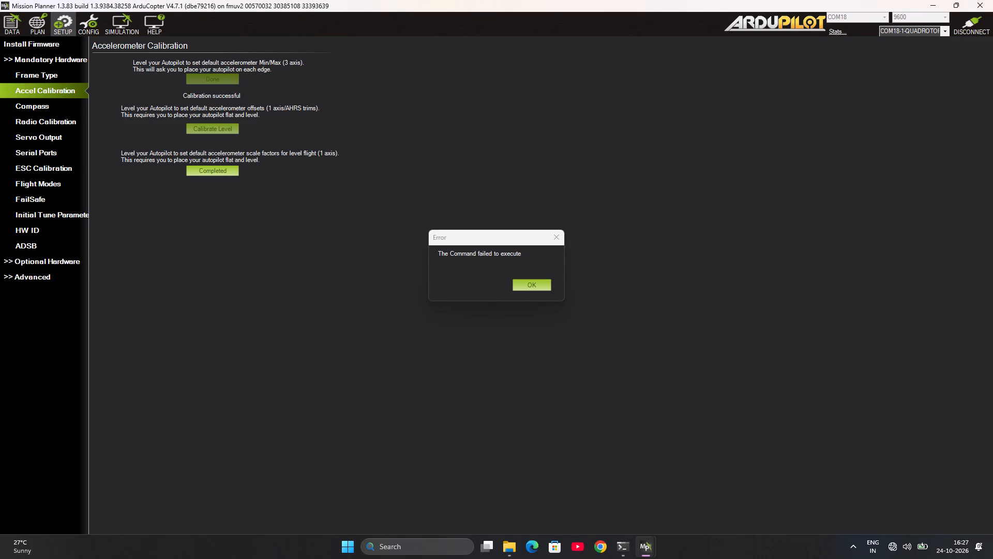
left_click(537, 286)
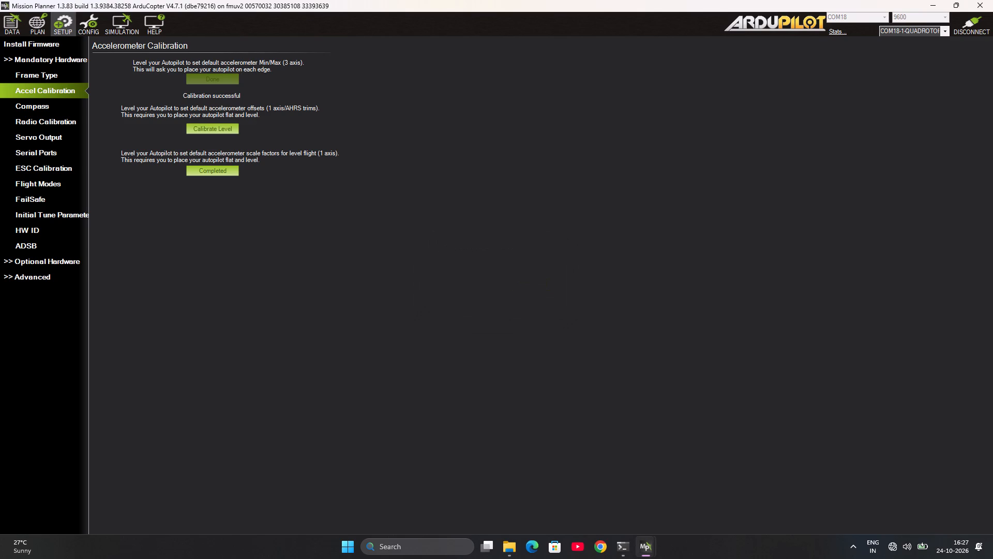
left_click(227, 131)
Remove the missing HMC5883 compass from the compass priority list.
left_click(48, 105)
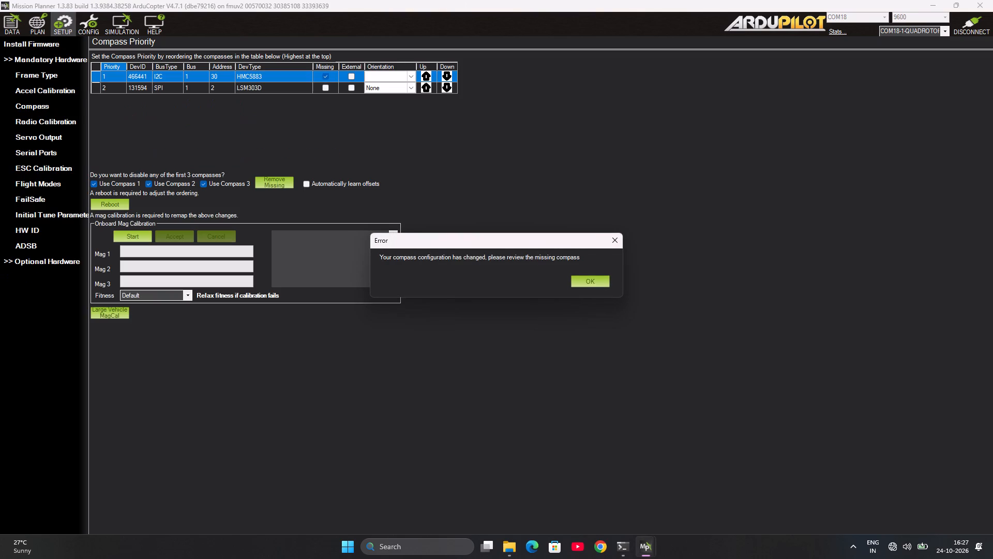
left_click(607, 280)
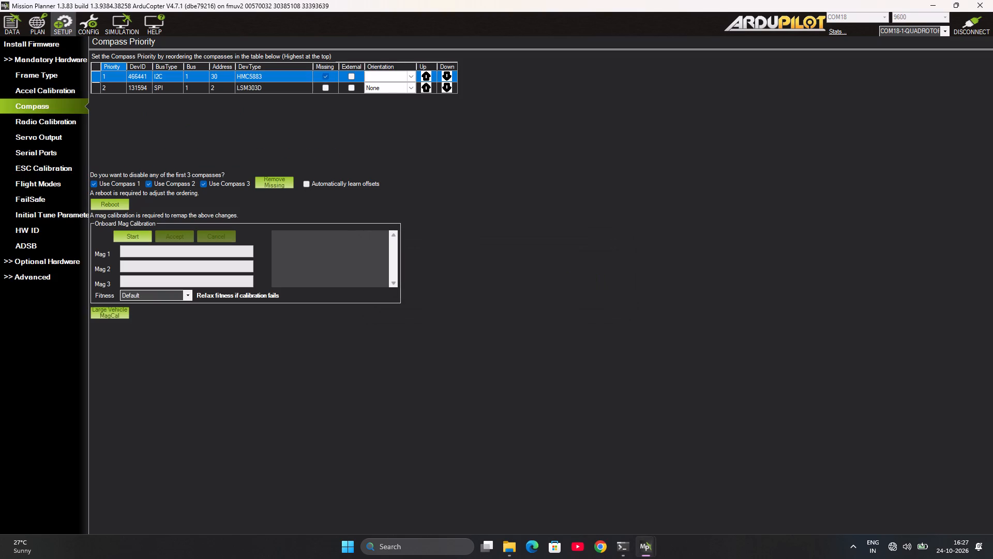
left_click(270, 178)
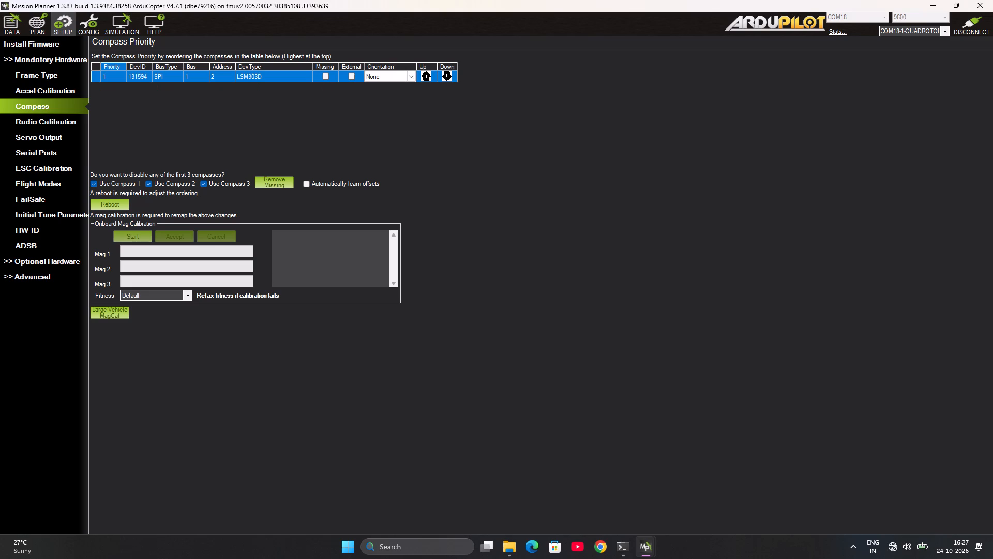
Reboot the autopilot as required for the onboard mag calibration and reconnect to it on COM18, dismissing the firmware upgrade notice.
left_click(139, 235)
left_click(495, 292)
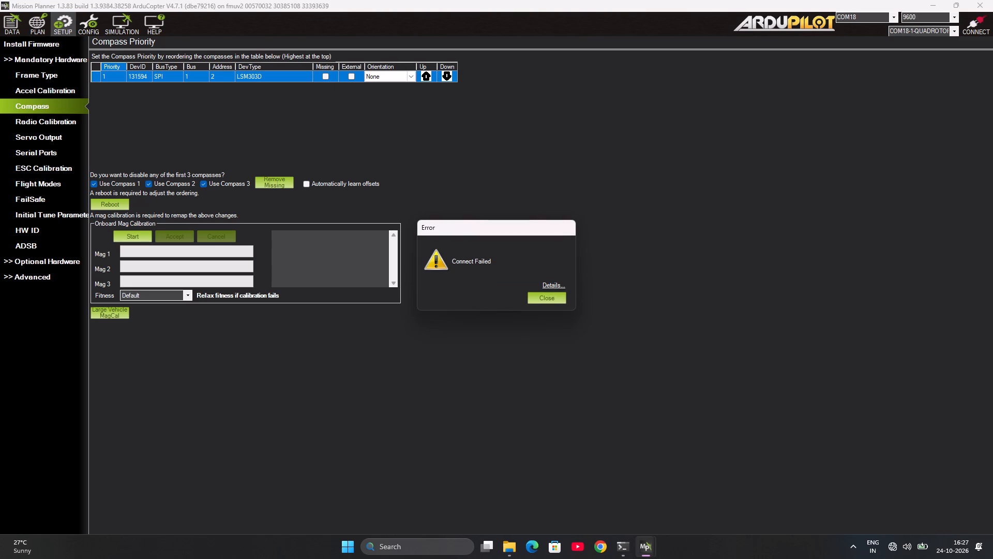
left_click(556, 296)
scroll(715, 153, "left", 1)
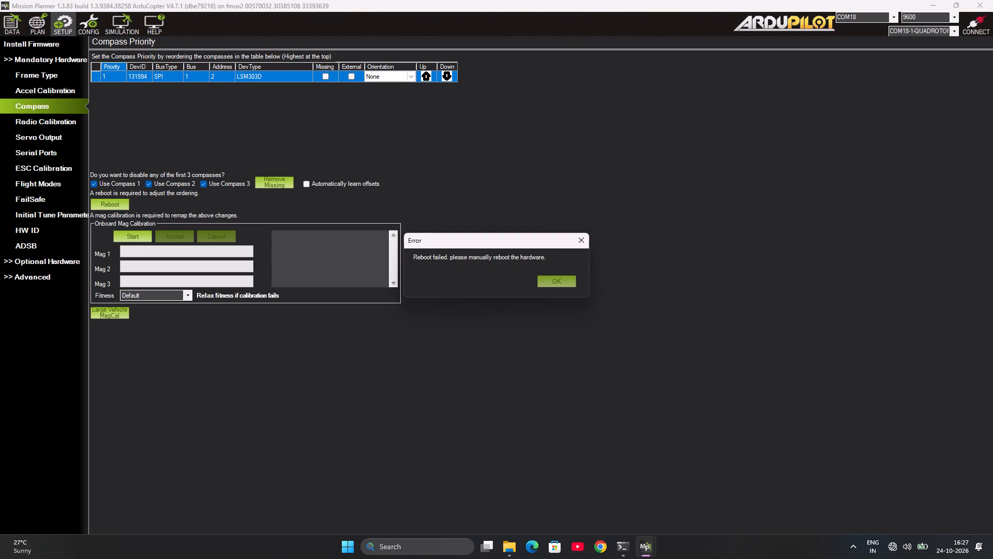
left_click(552, 283)
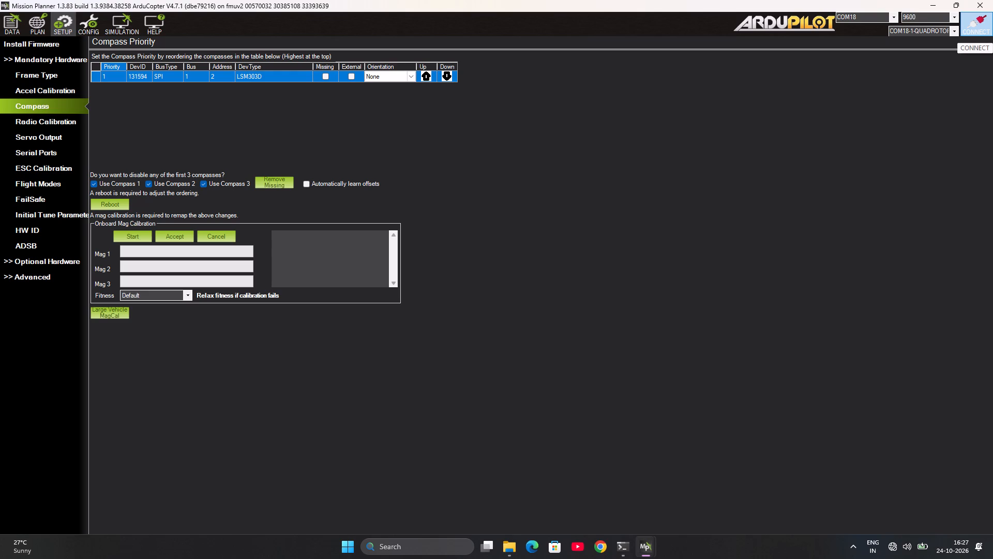
left_click(981, 26)
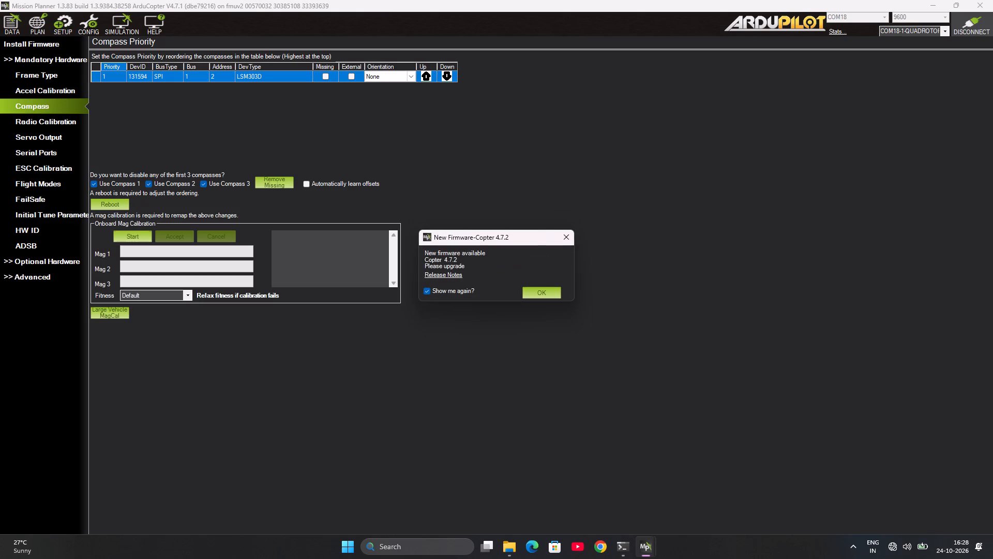
left_click(564, 237)
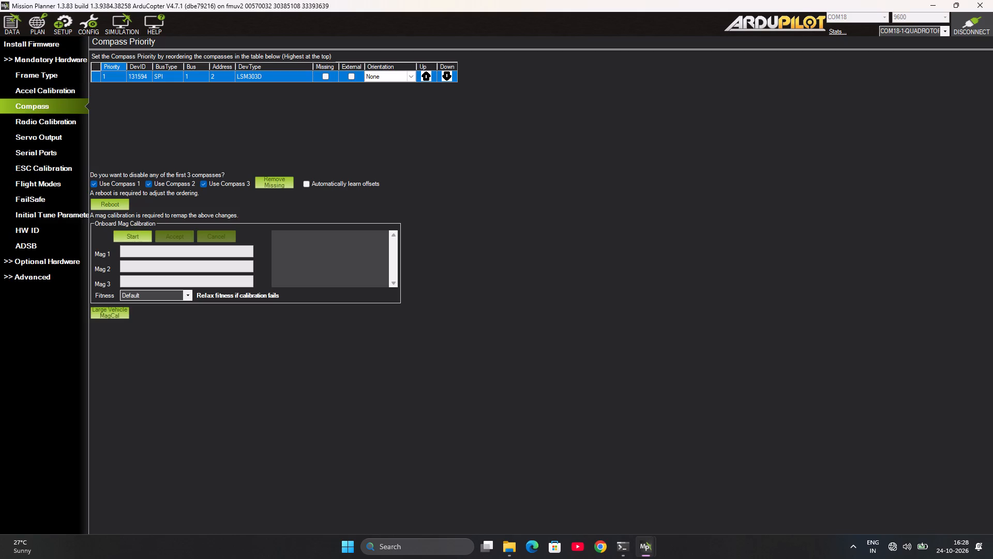
Run the onboard mag calibration for the remaining LSM303D compass through to completion.
left_click(143, 233)
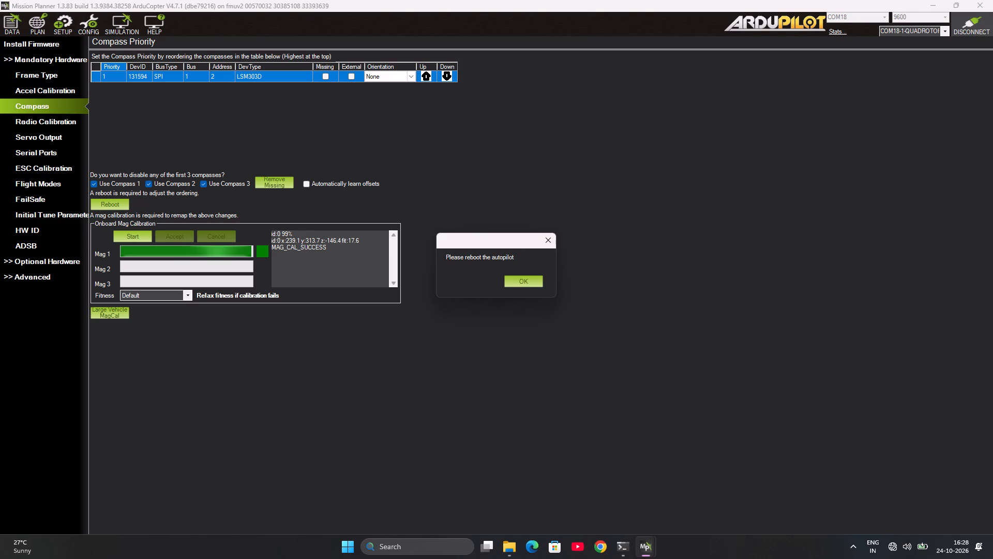
left_click(516, 284)
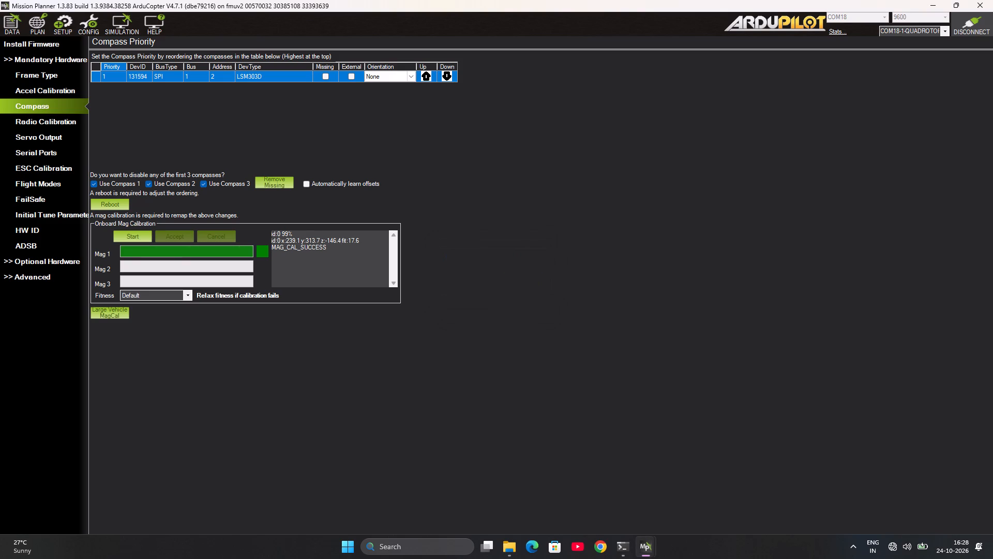
Reboot the autopilot after the compass calibration and reconnect to it on COM18, dismissing the firmware upgrade notice.
left_click(105, 201)
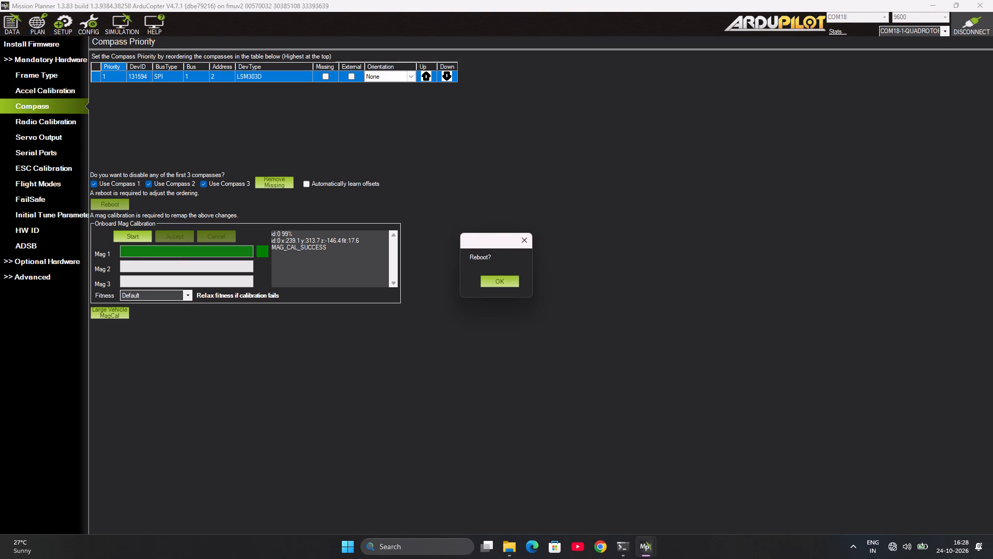
left_click(500, 278)
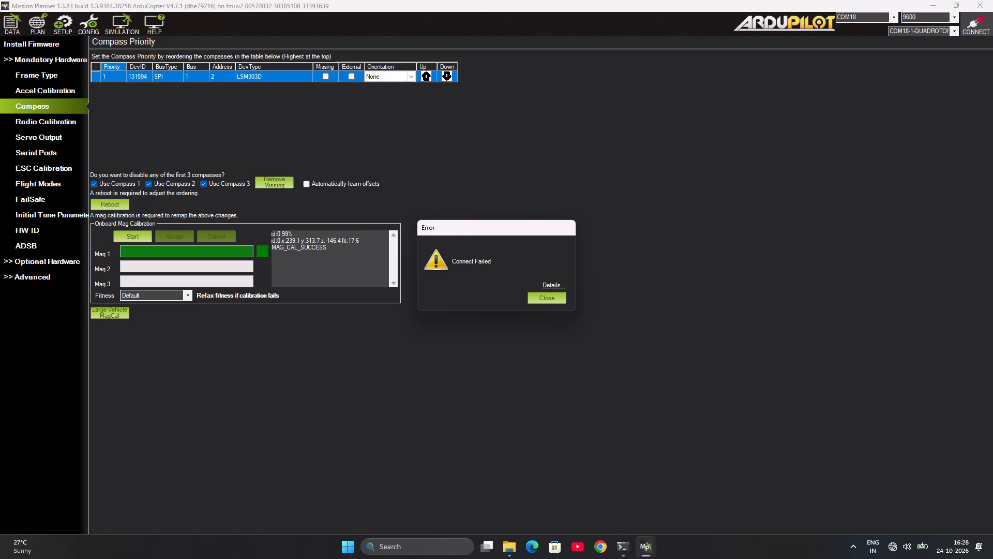
left_click(552, 302)
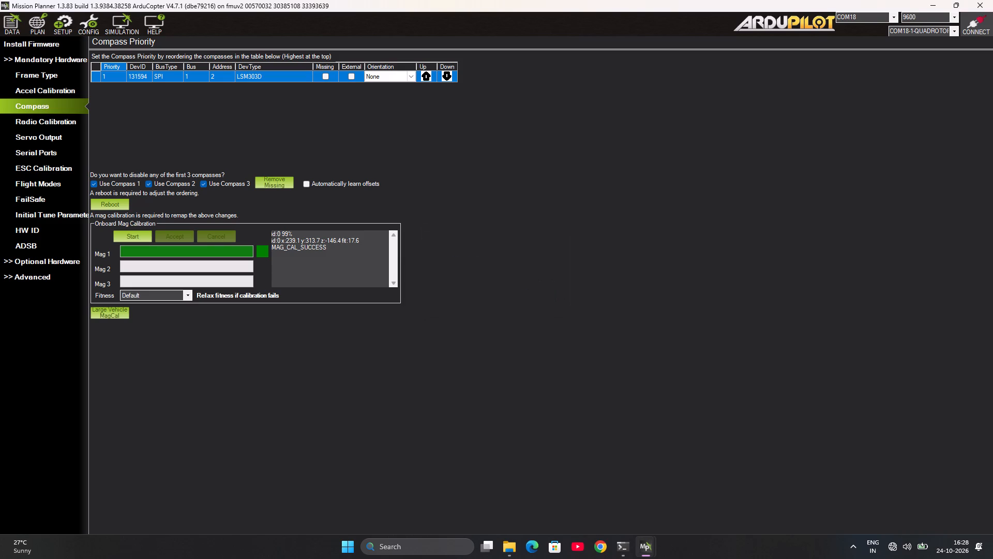
left_click(977, 35)
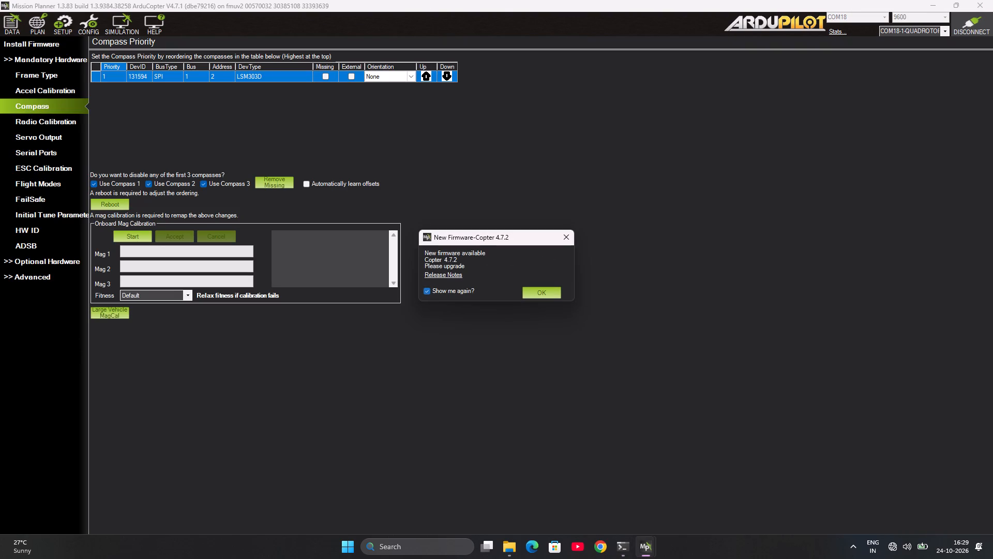
left_click(541, 298)
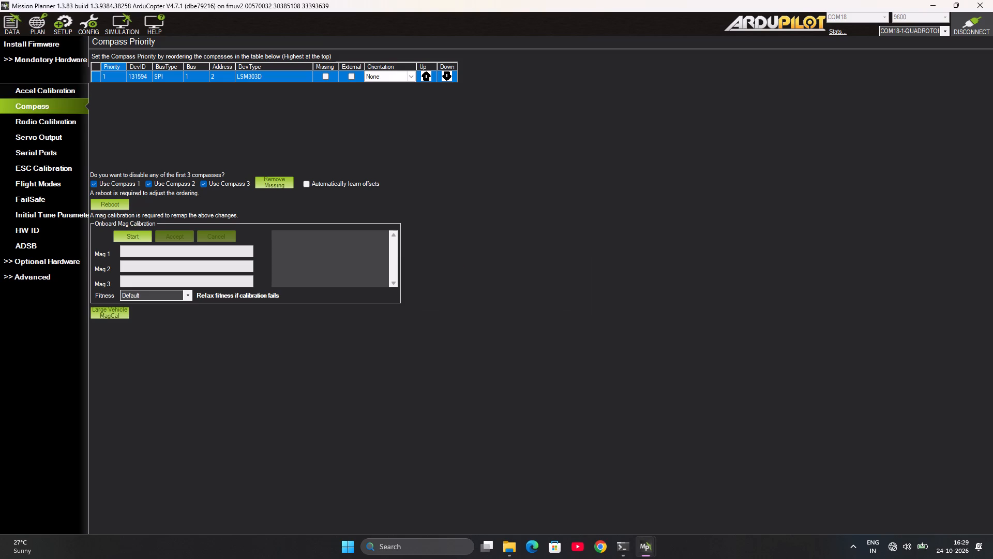
Calibrate the radio by capturing the minimum and maximum of the transmitter's sticks and switches, and save the channel limits.
left_click(53, 121)
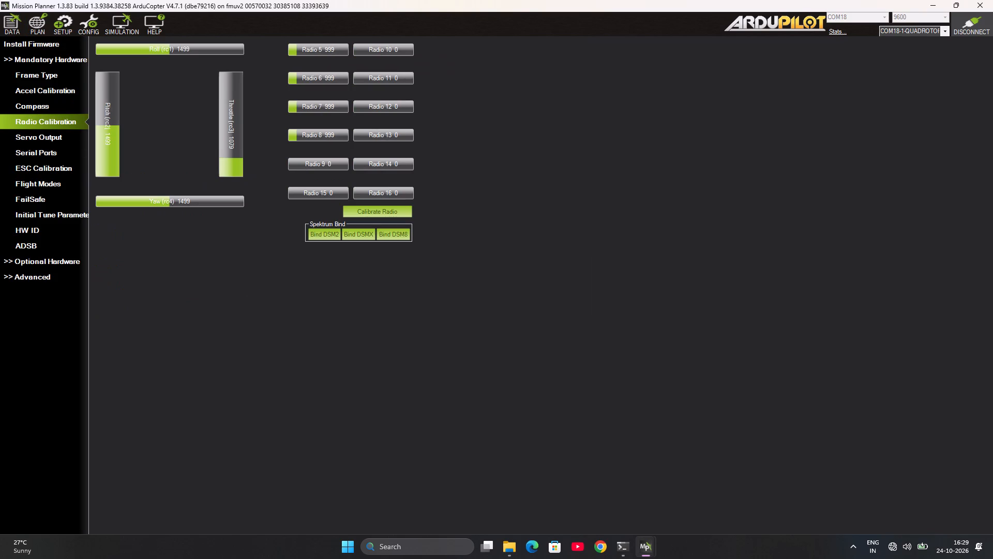
left_click(363, 209)
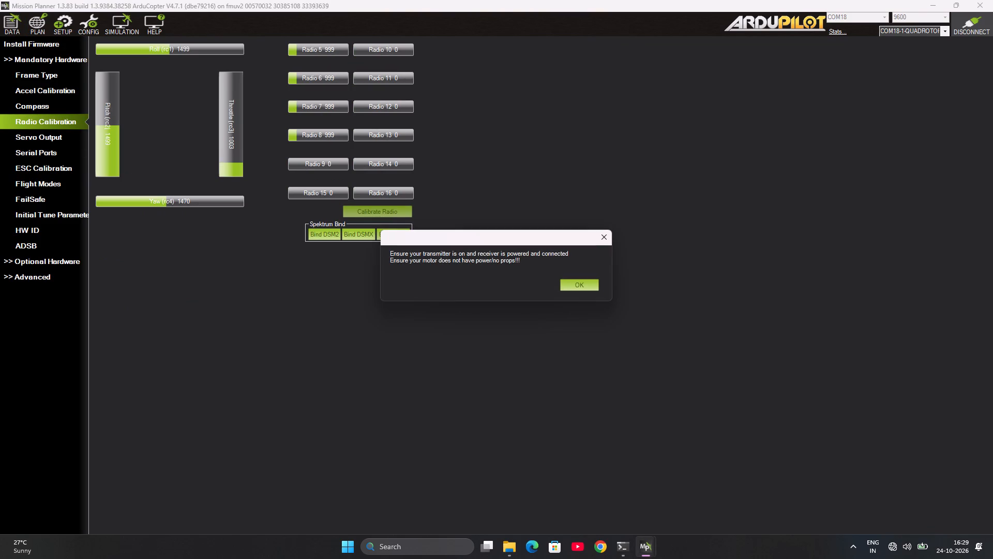
left_click(579, 286)
left_click(573, 286)
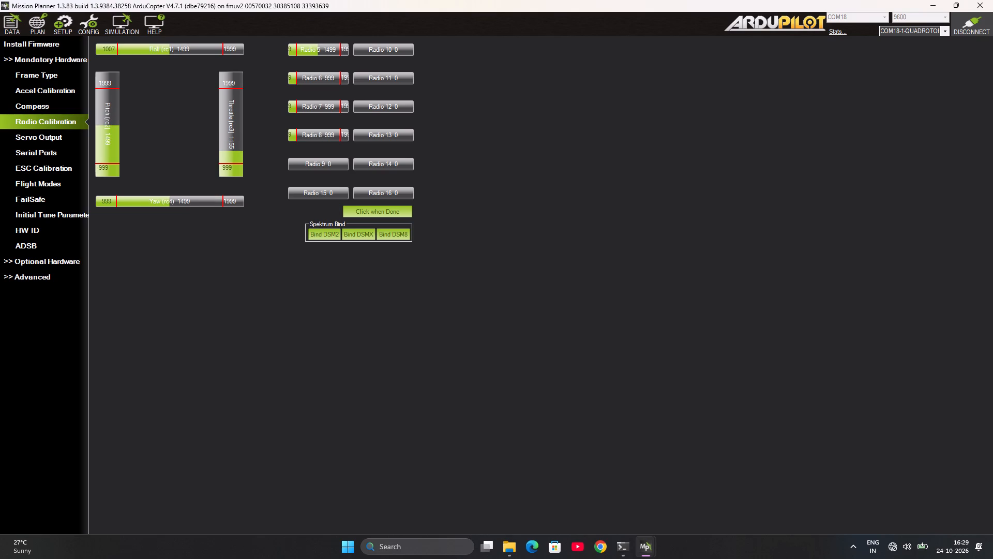
left_click(573, 286)
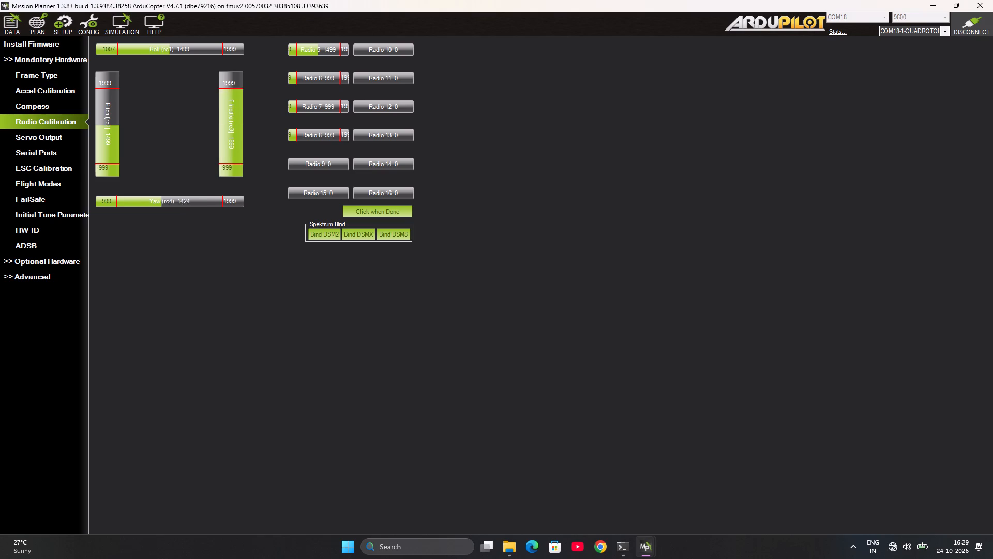
left_click(404, 211)
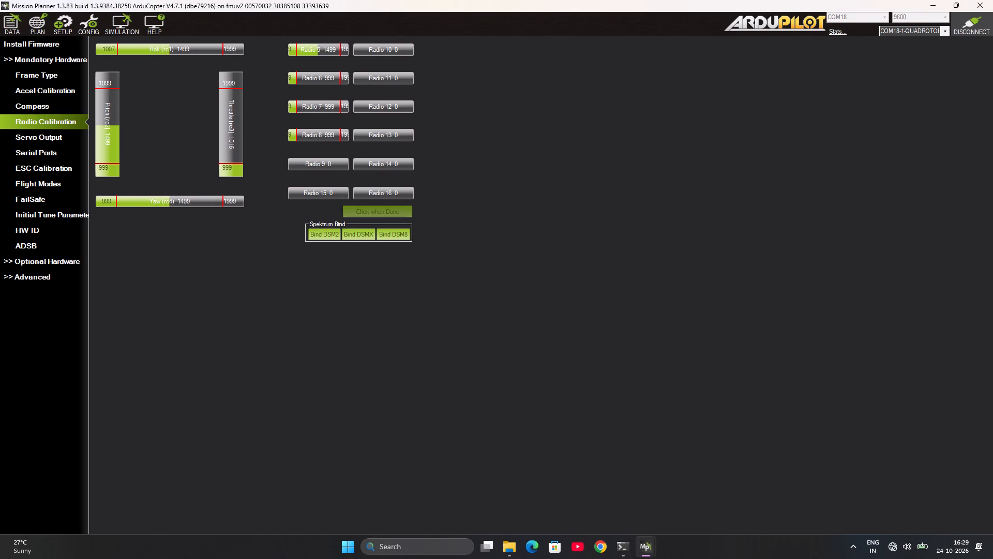
left_click(608, 286)
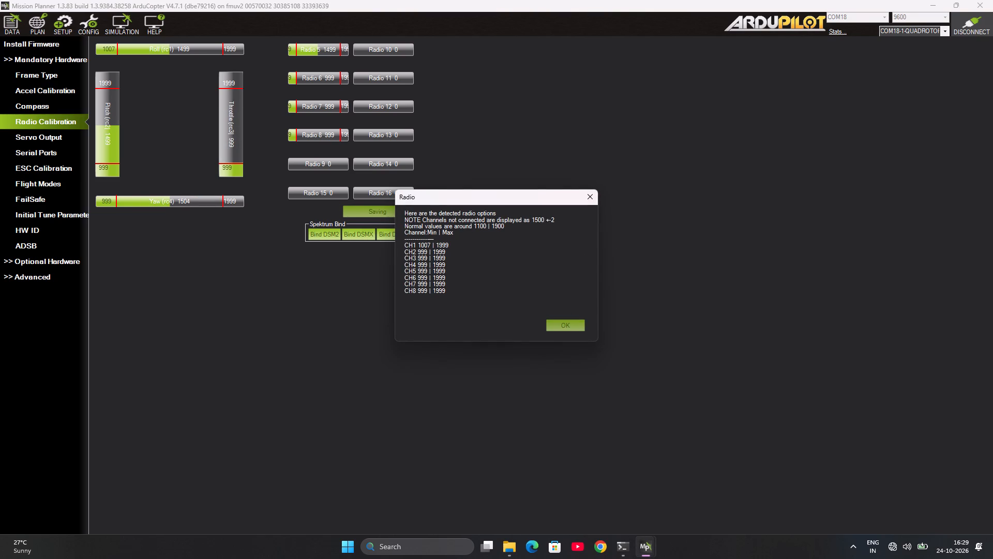
left_click(578, 322)
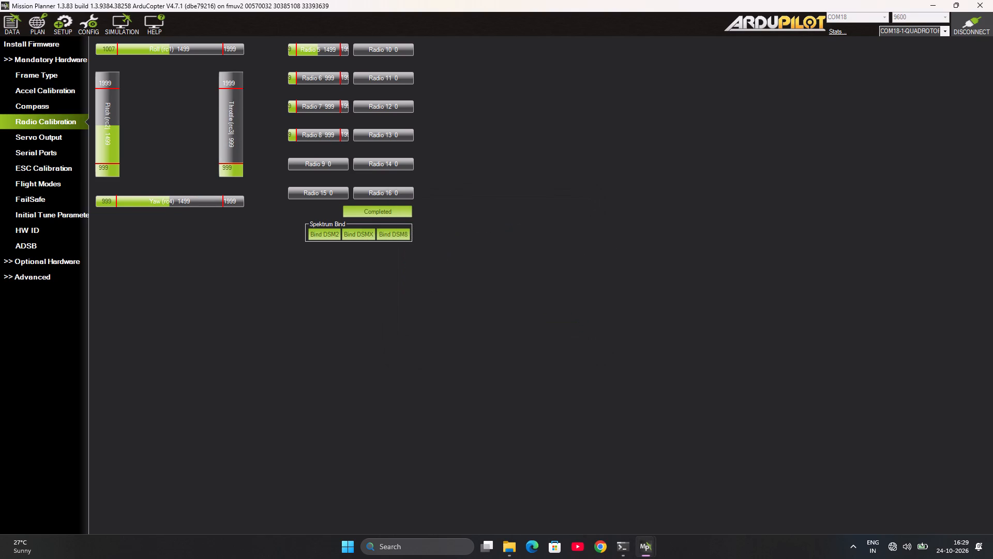
Check the servo output assignments and return to the flight data view.
left_click(52, 135)
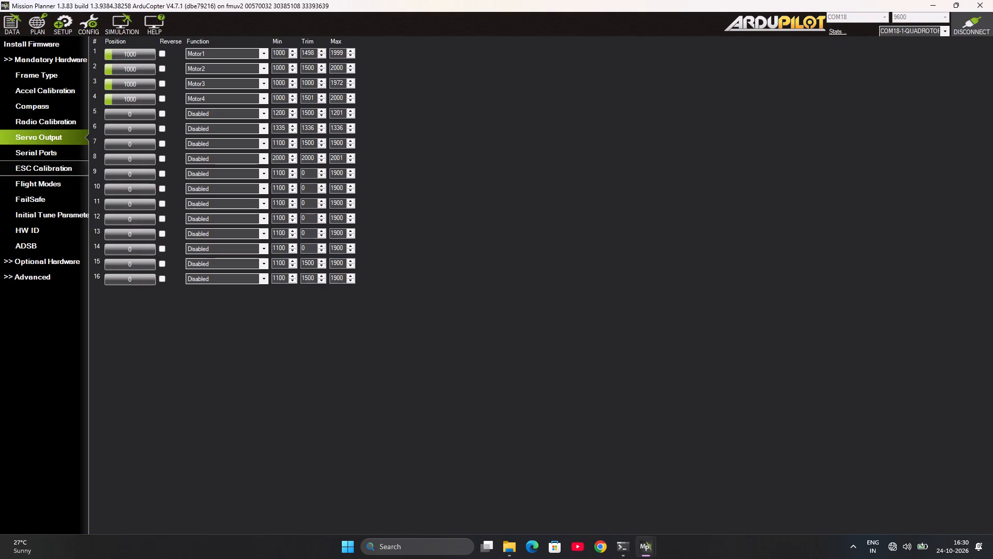
left_click(2, 32)
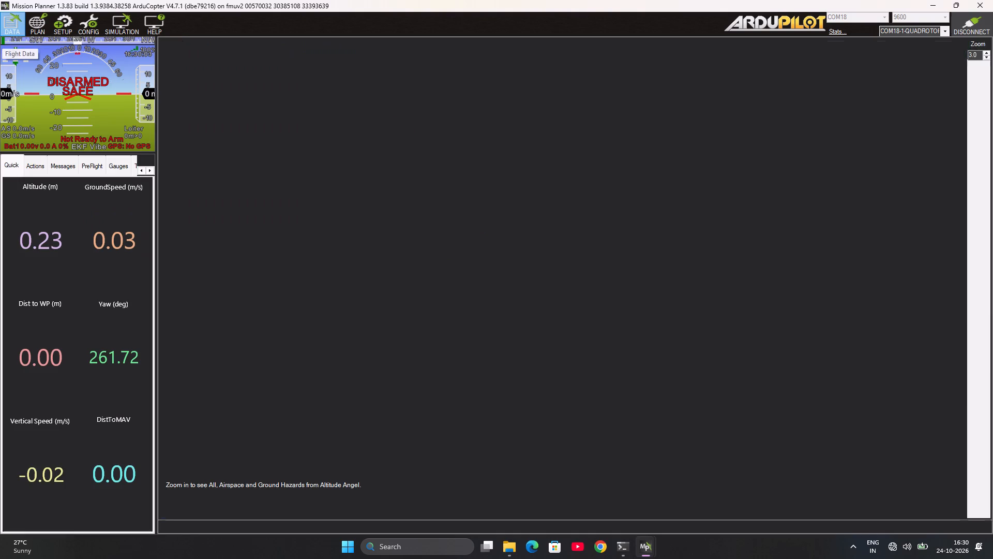
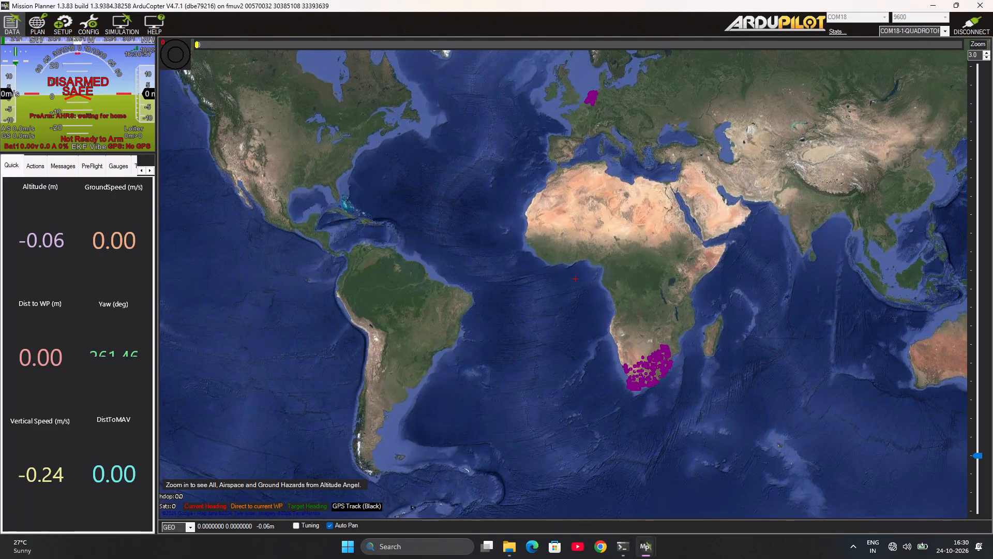
Search the full parameter list for "safety".
left_click(57, 22)
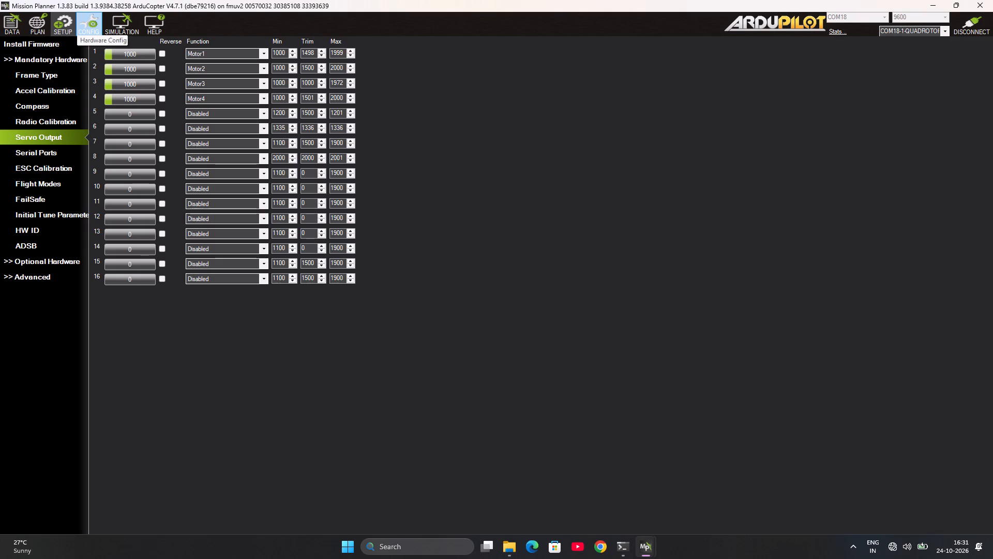
left_click(82, 19)
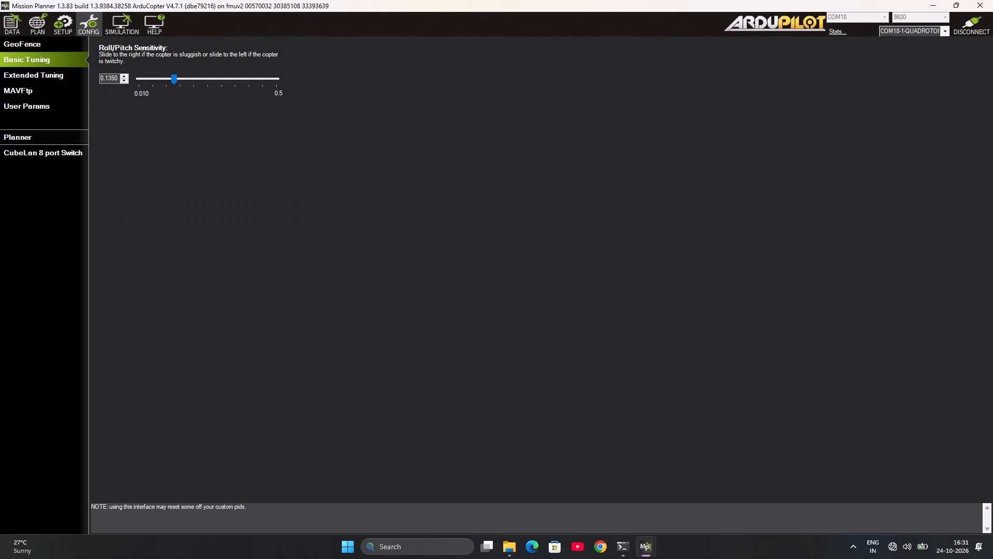
left_click(39, 114)
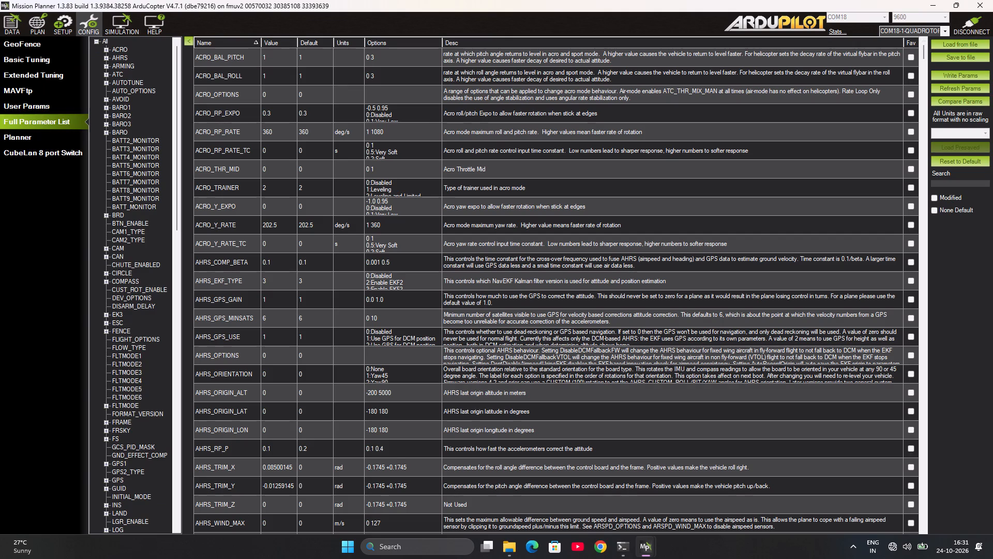
left_click(960, 129)
type("saftey")
key("BackSpace")
key("BackSpace")
key("BackSpace")
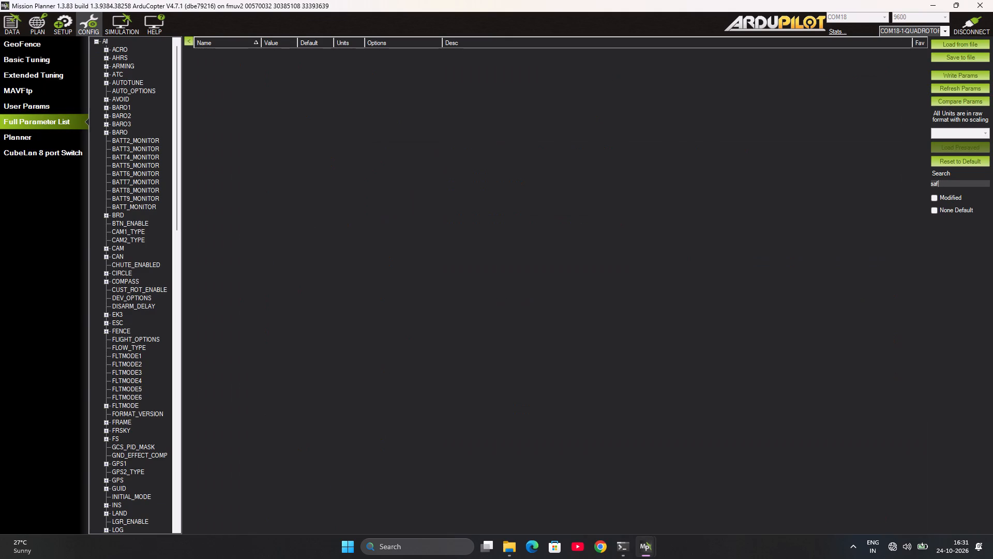
key("BackSpace")
type("fty")
key("BackSpace")
key("BackSpace")
type("ety")
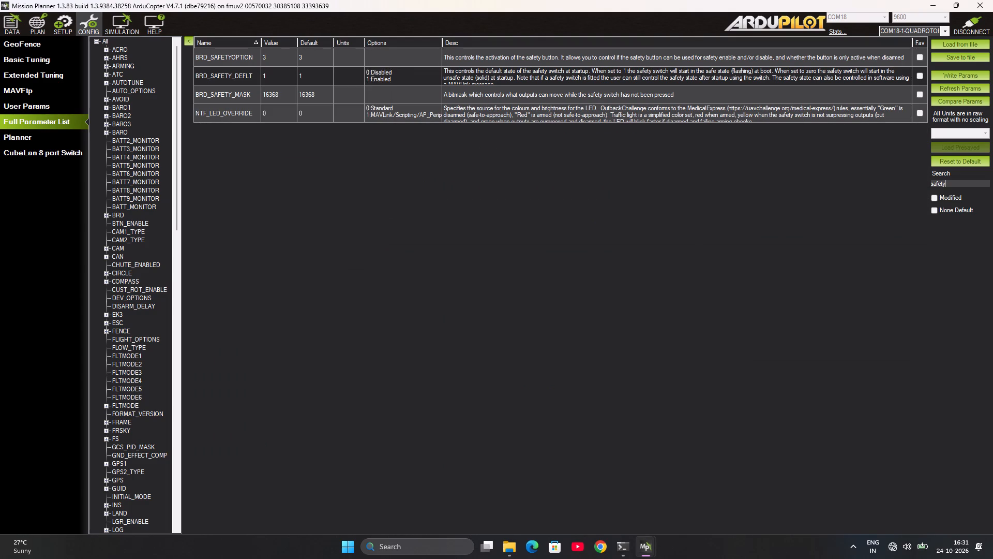
Set BRD_SAFETY_DEFLT to Disabled (0) and write the parameter change to the flight controller, acknowledging the notices.
double_click(293, 73)
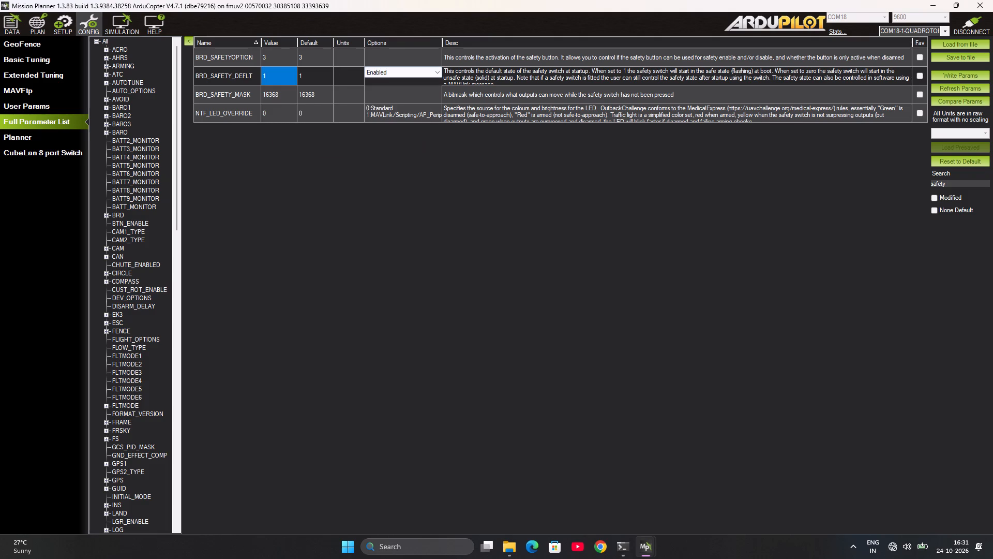
left_click(397, 73)
left_click(397, 80)
left_click(980, 73)
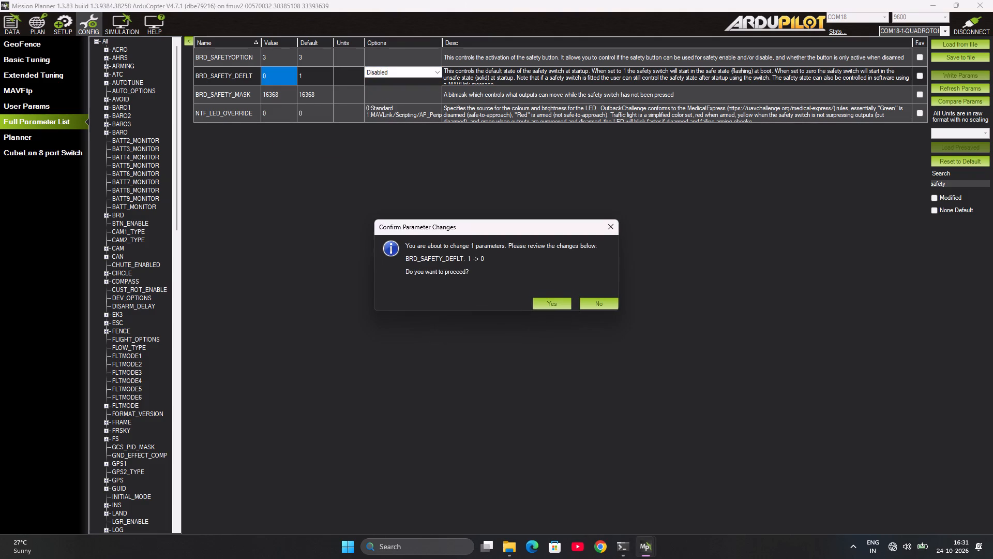
left_click(559, 301)
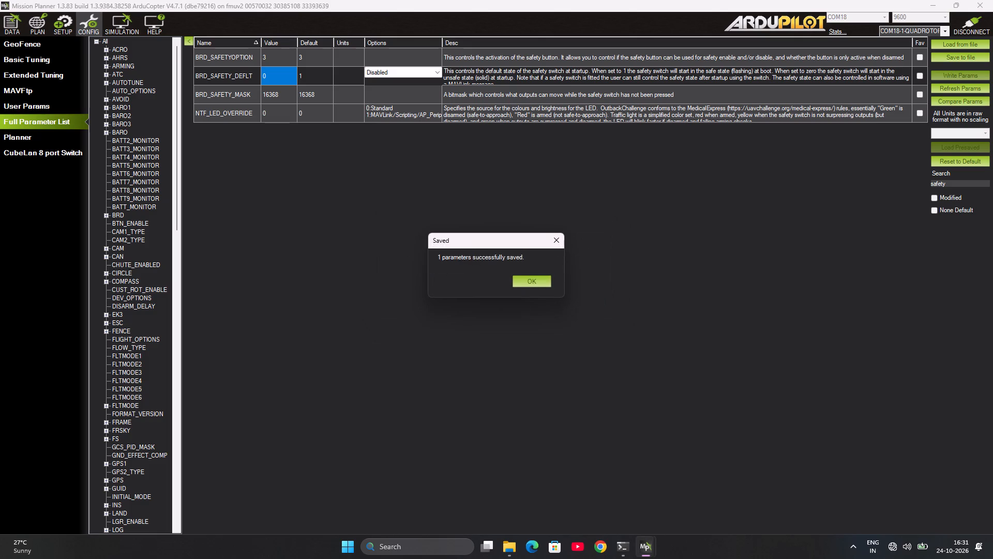
left_click(552, 282)
left_click(539, 281)
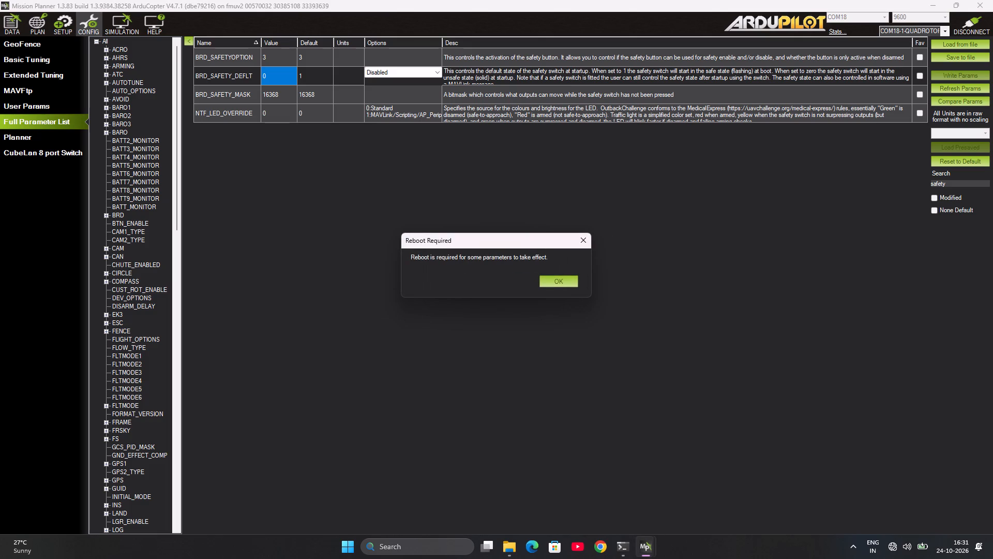
left_click(566, 282)
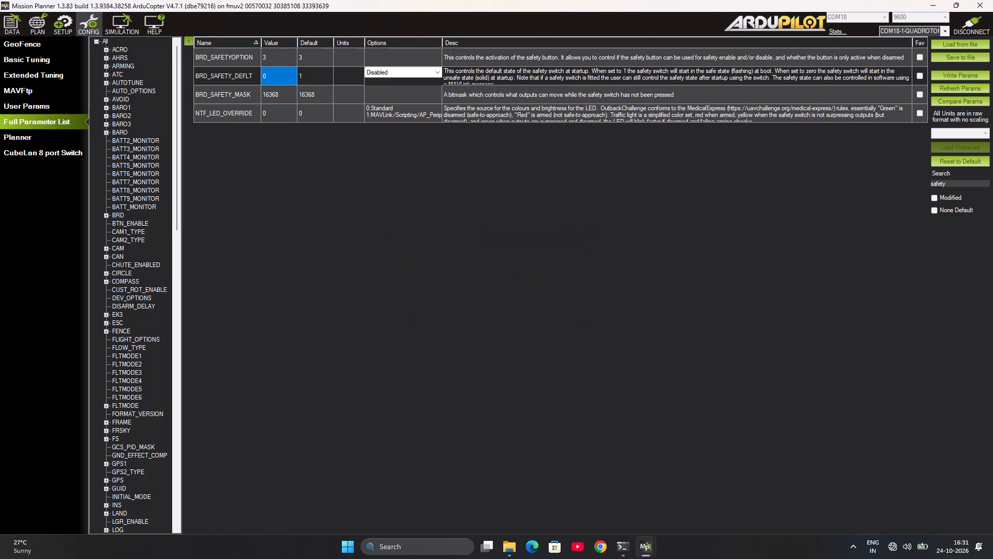
Return to the flight data view and reconnect to the flight controller on COM18, dismissing the new firmware notice.
left_click(15, 14)
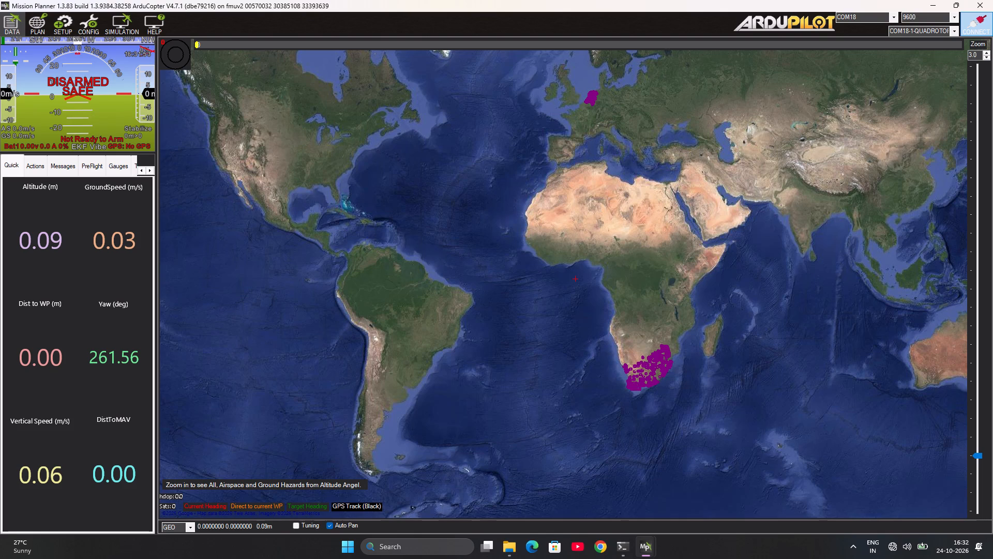
left_click(977, 17)
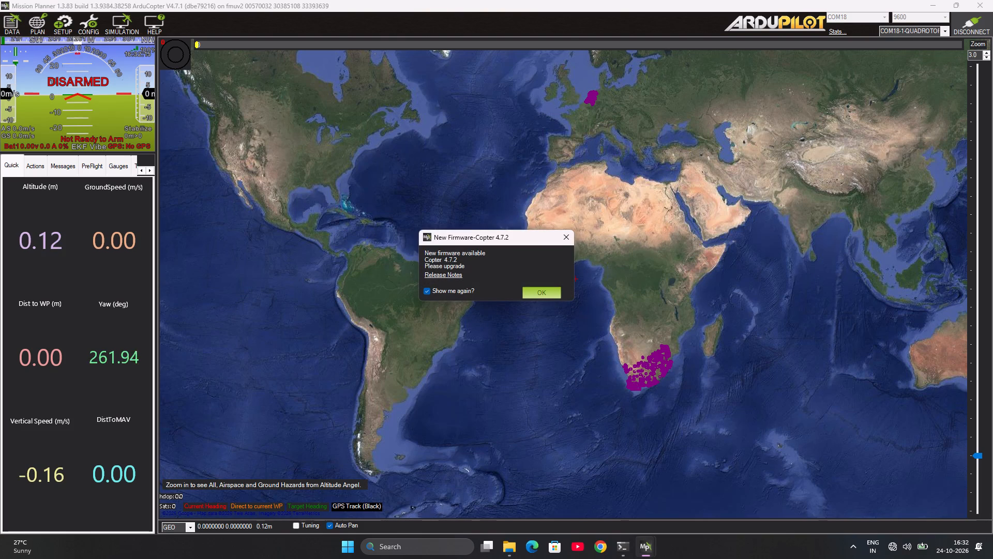
left_click(569, 233)
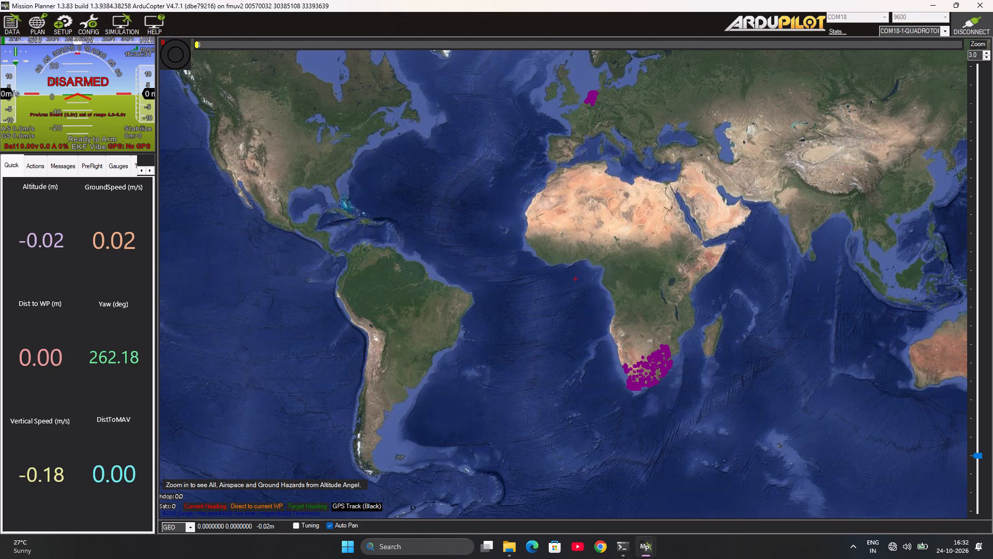
Enlarge the HUD in its own window to examine the arming status and pre-arm messages, and close it again.
double_click(79, 72)
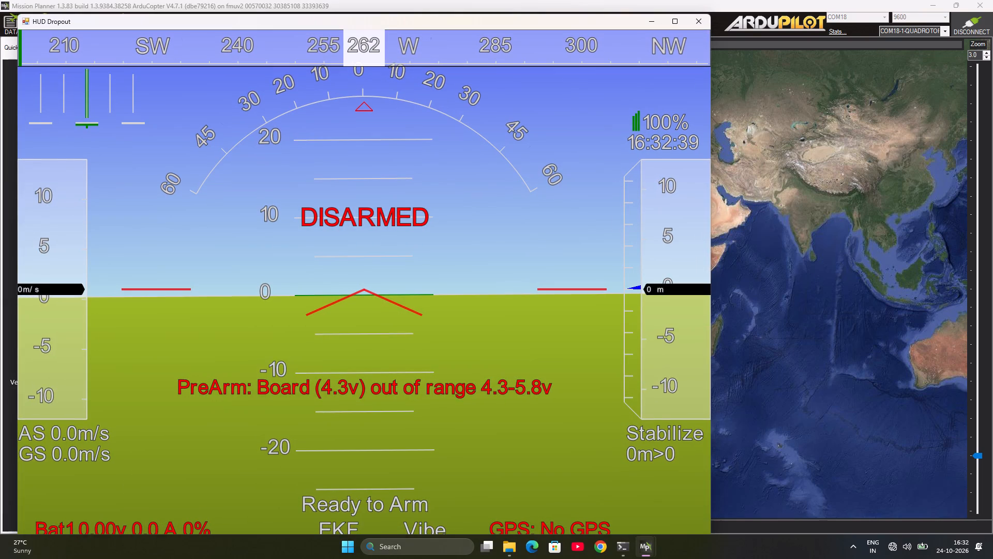
left_click(695, 19)
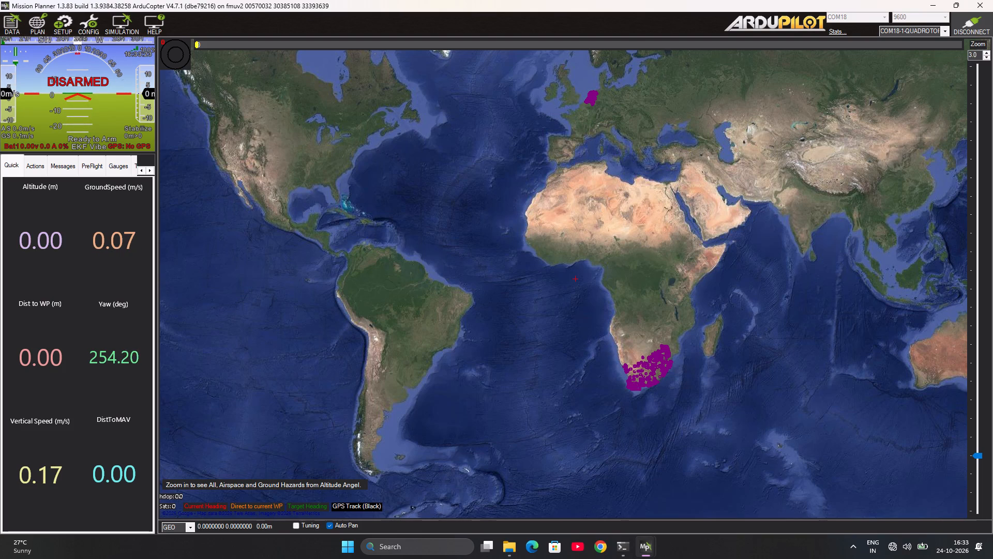
Open the optional hardware motor test and test motor A at 5% throttle for 2 seconds.
left_click(71, 19)
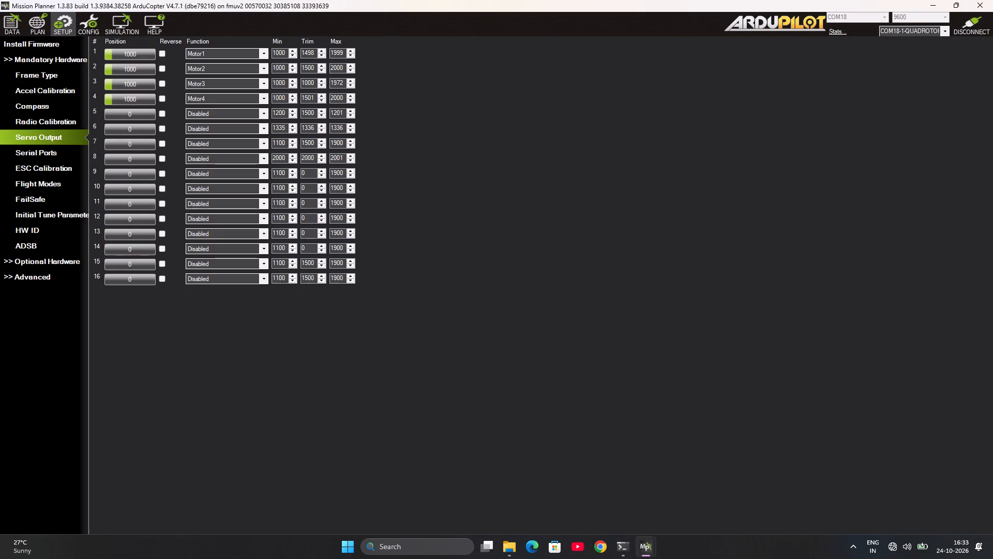
left_click(42, 254)
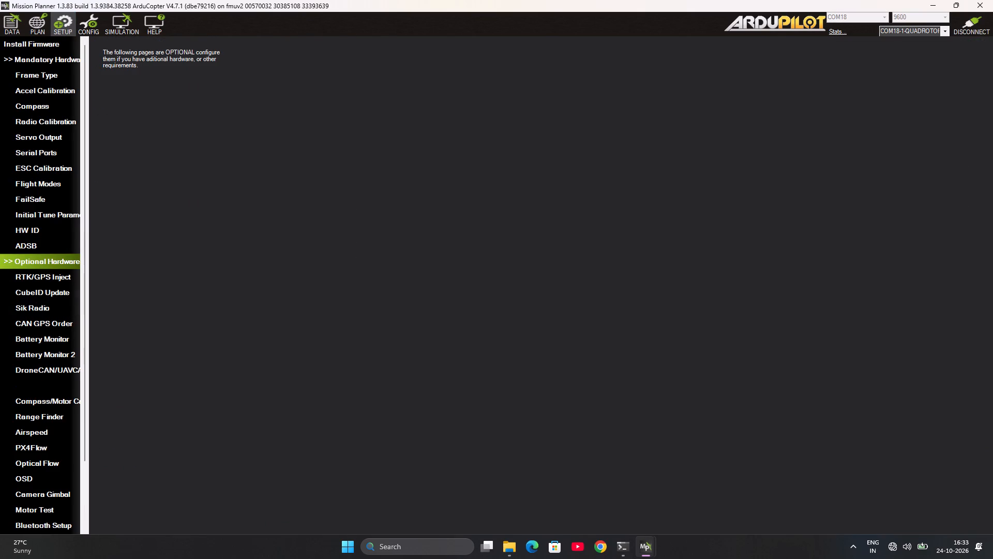
left_click(41, 512)
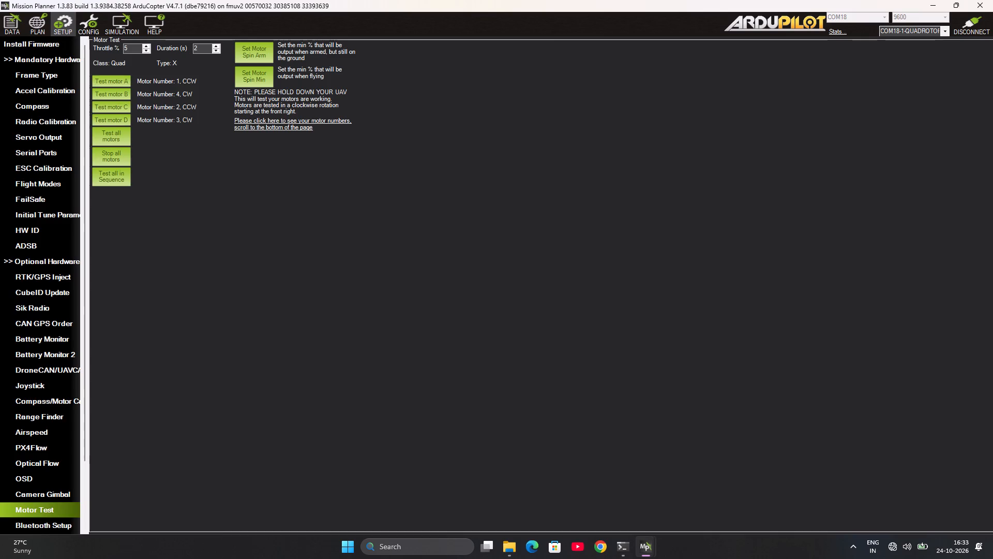
left_click(123, 80)
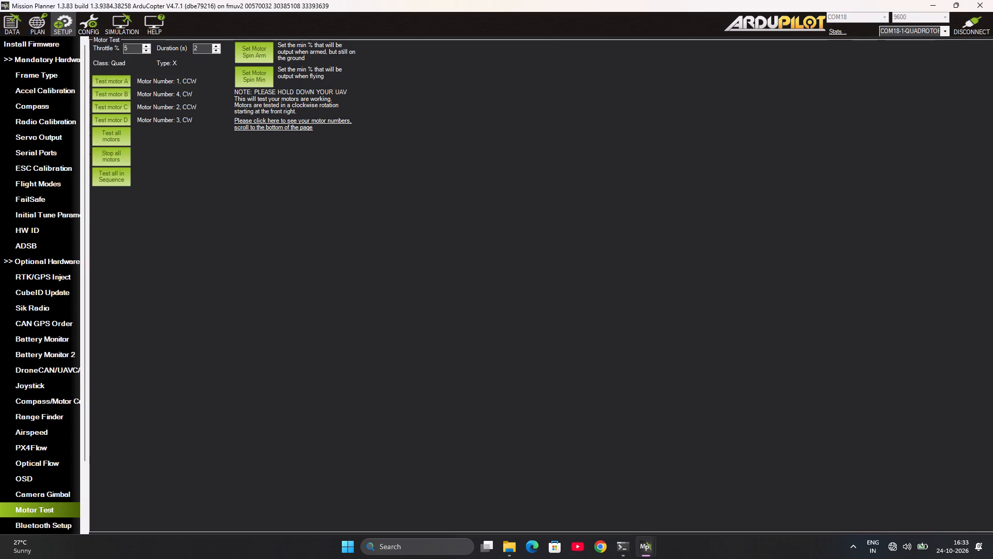
Raise the motor test throttle to 8% and test motor A again.
left_click(148, 48)
double_click(148, 48)
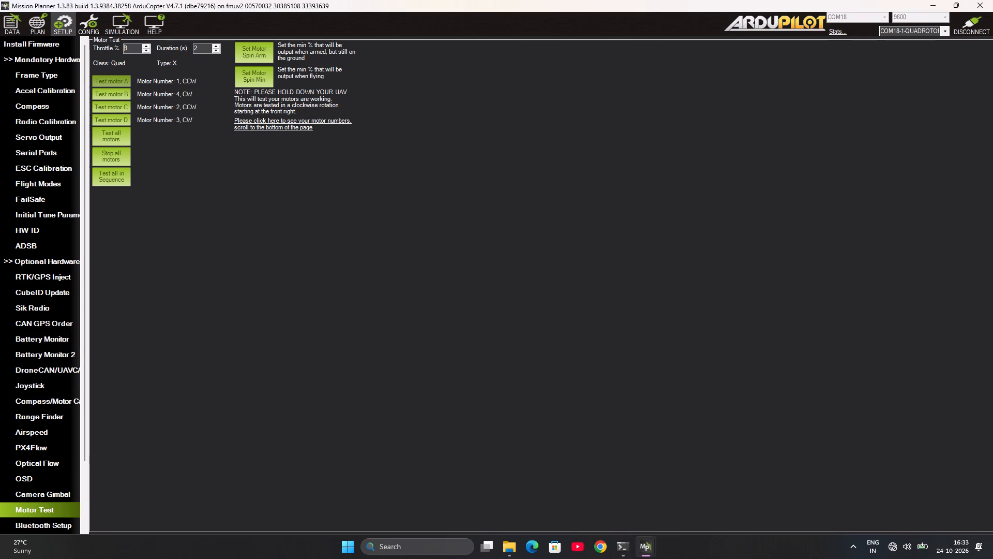
left_click(118, 76)
Lower the motor test throttle to 6% and test motor A twice.
left_click(148, 52)
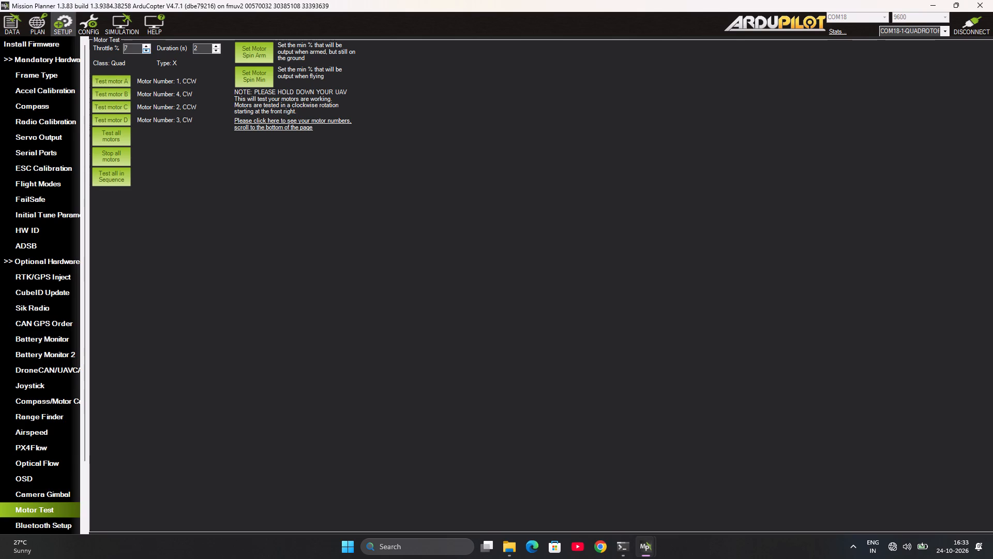
left_click(148, 52)
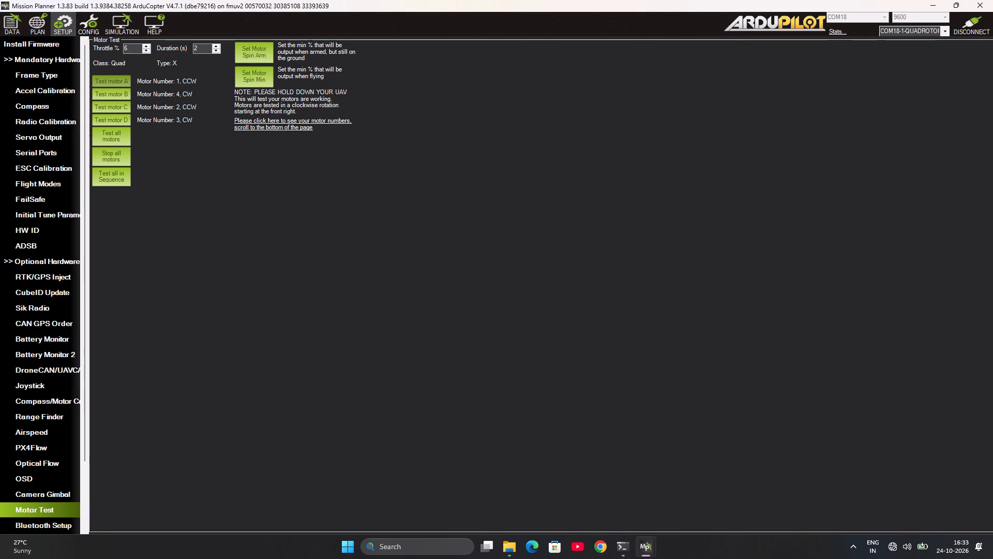
left_click(122, 80)
left_click(291, 137)
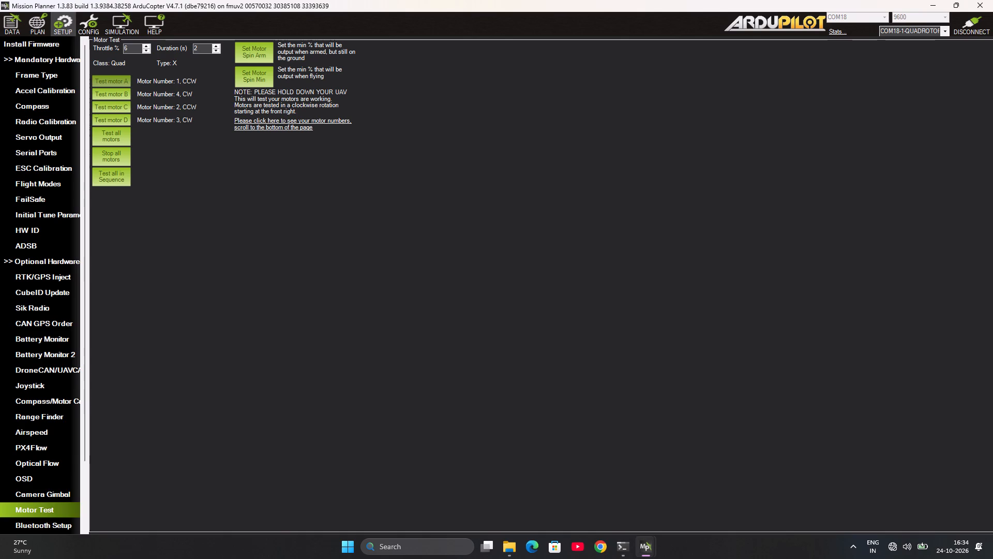
left_click(112, 82)
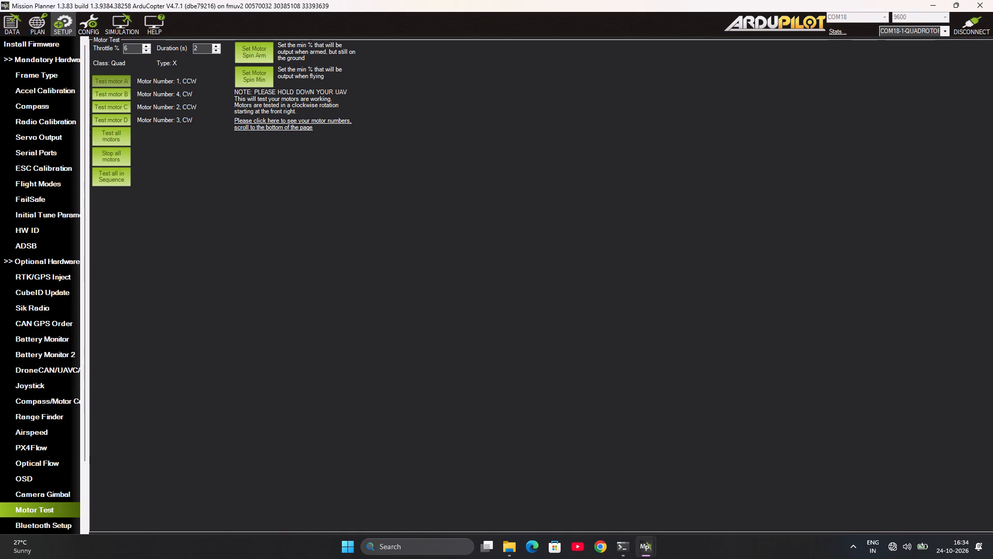
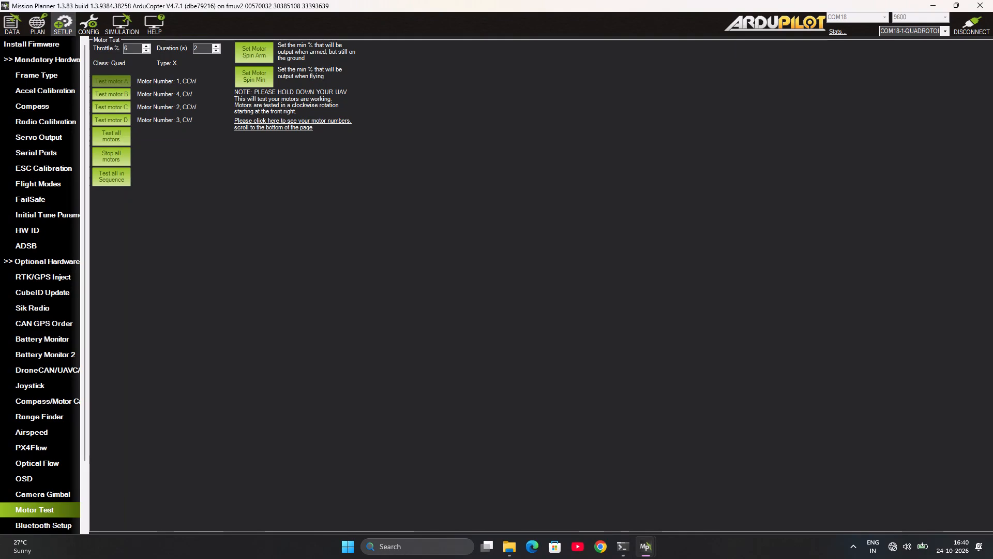
Test motors A, B, C and D individually in order at 6% throttle for 2 seconds each, running motor D twice.
left_click(112, 82)
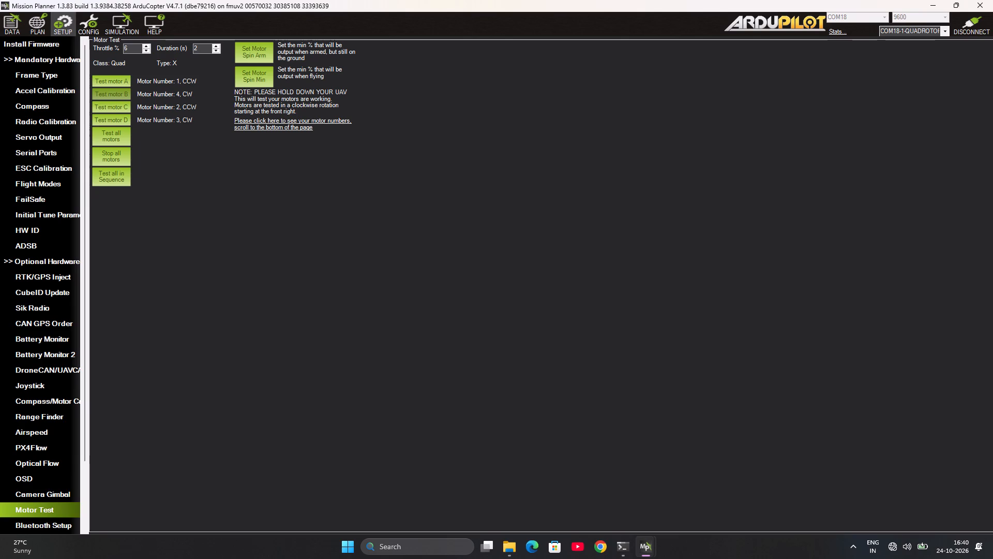
left_click(115, 90)
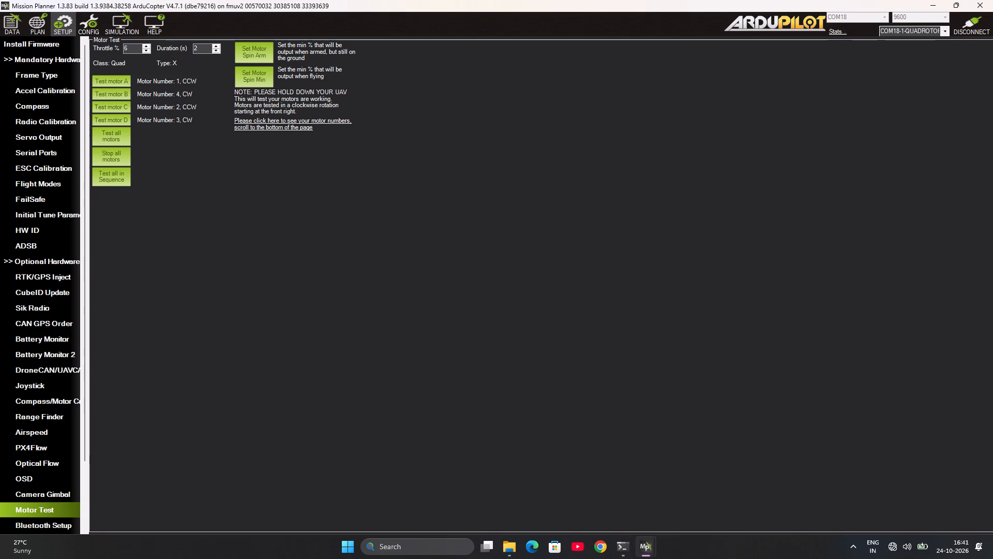
left_click(112, 107)
left_click(114, 120)
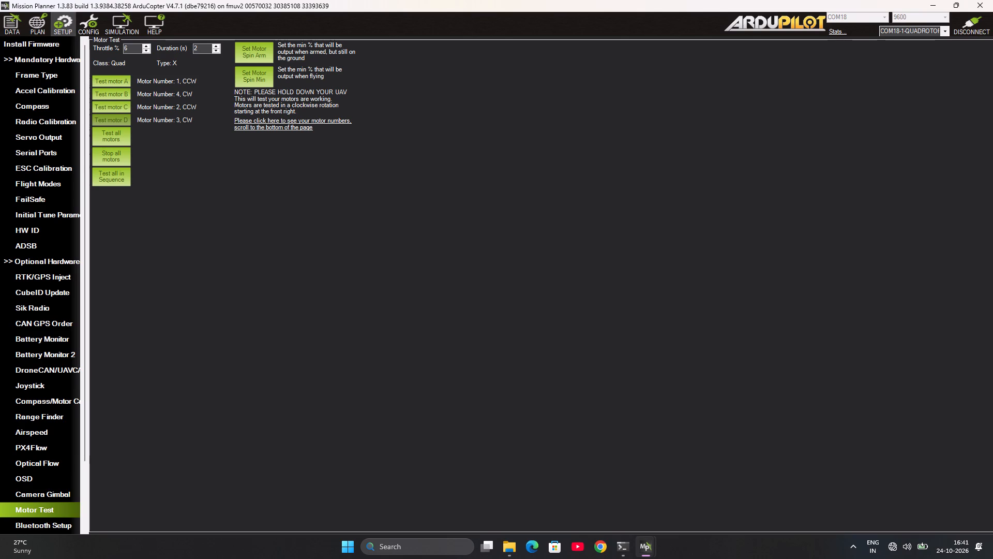
left_click(114, 120)
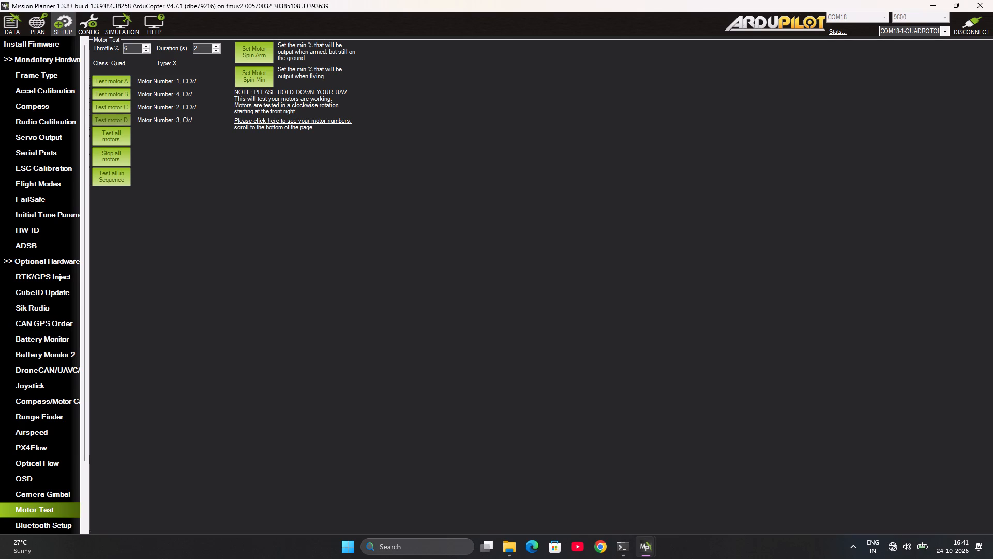